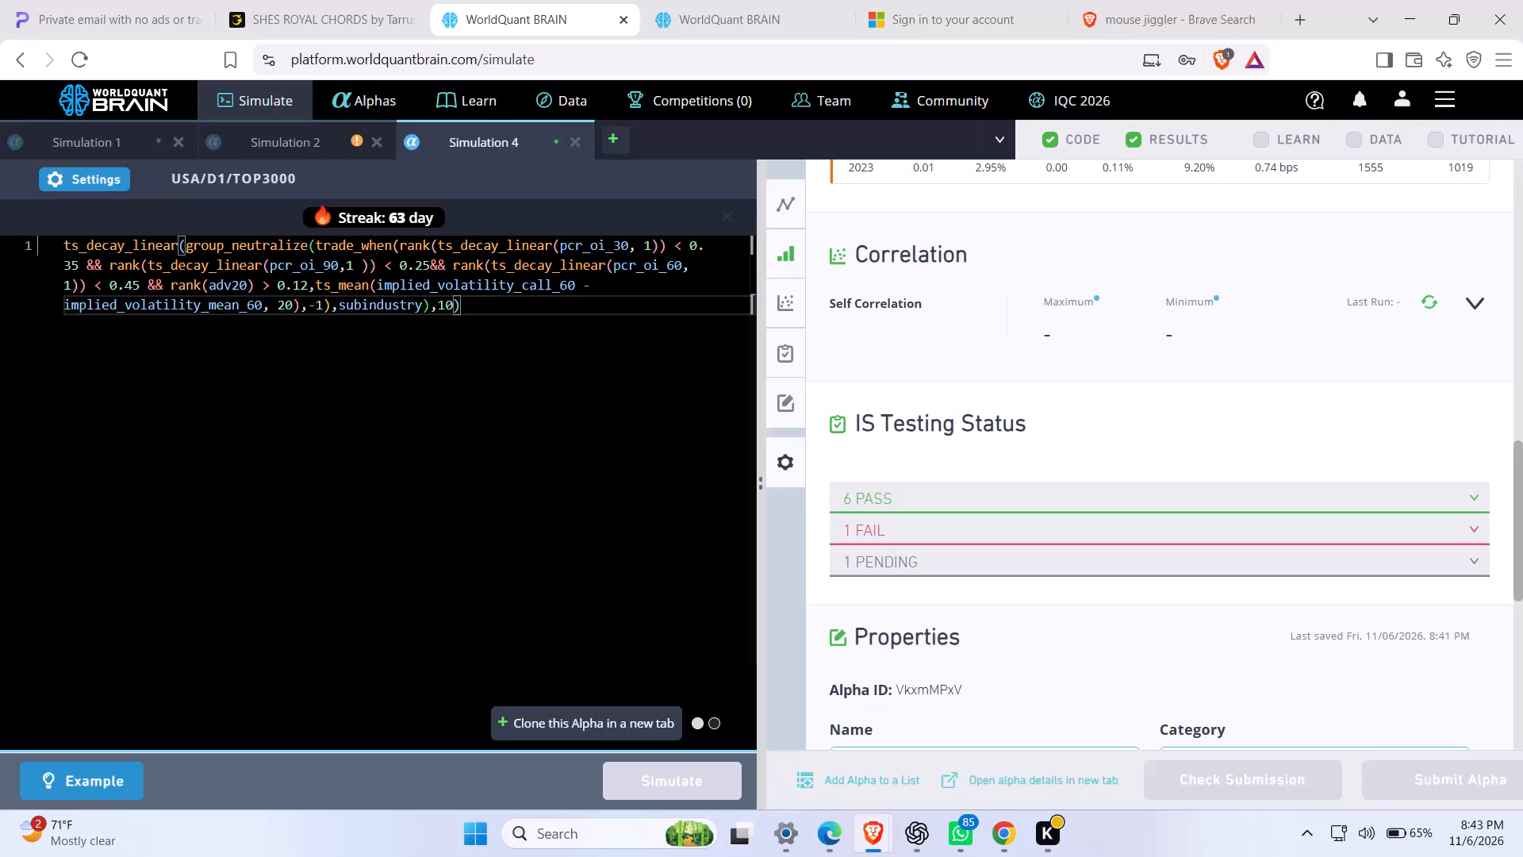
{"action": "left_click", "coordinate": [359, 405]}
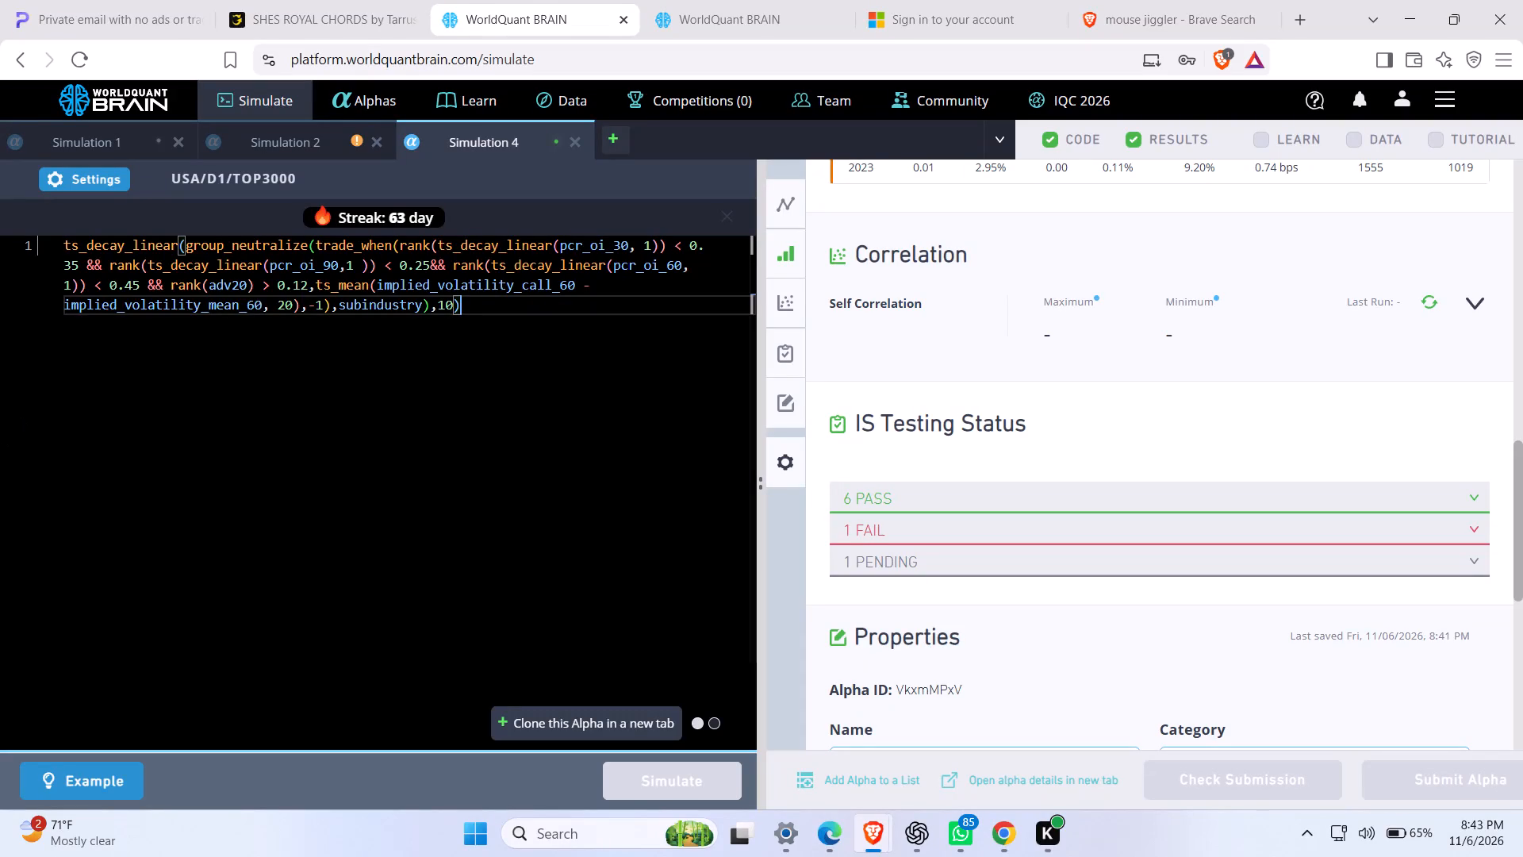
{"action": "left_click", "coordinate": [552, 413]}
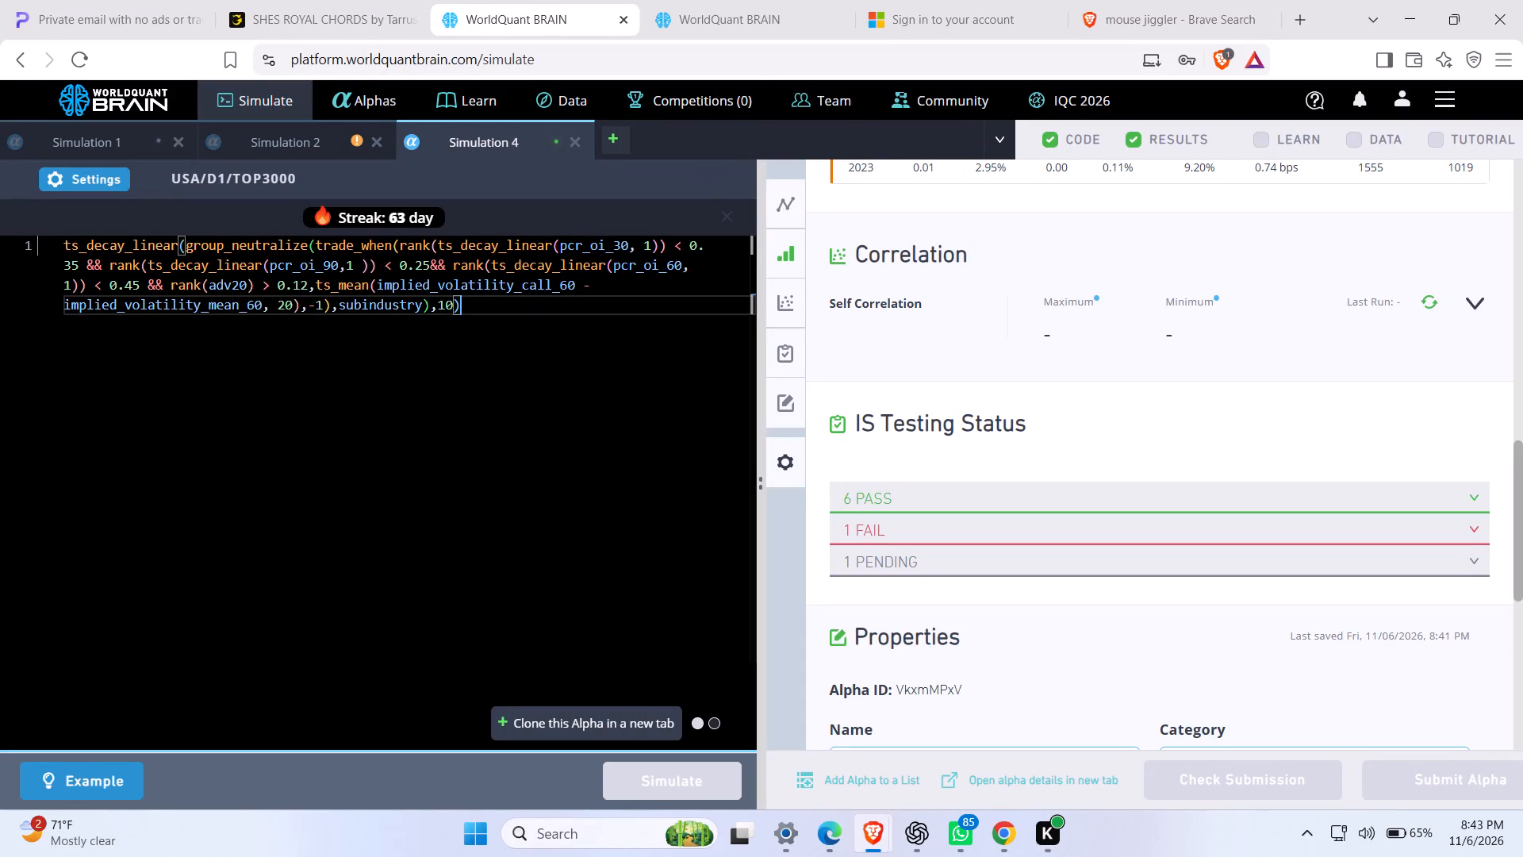
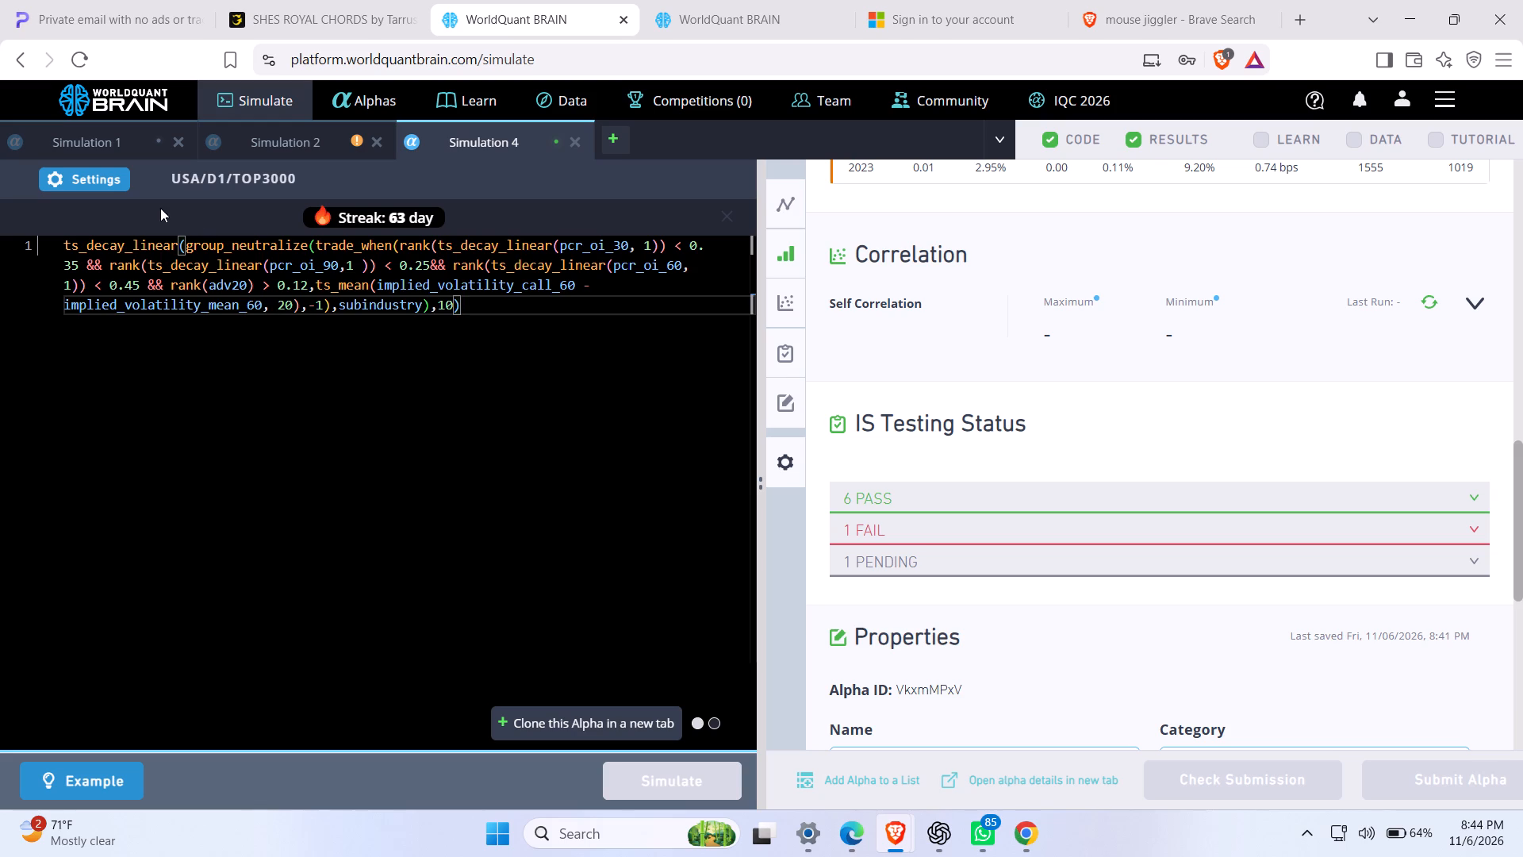
Change the first open-interest field in the alpha expression from pcr_oi_30 to pcr_oi_120 and run the simulation.
{"action": "left_click", "coordinate": [621, 248]}
{"action": "key", "text": "BackSpace"}
{"action": "type", "text": "12"}
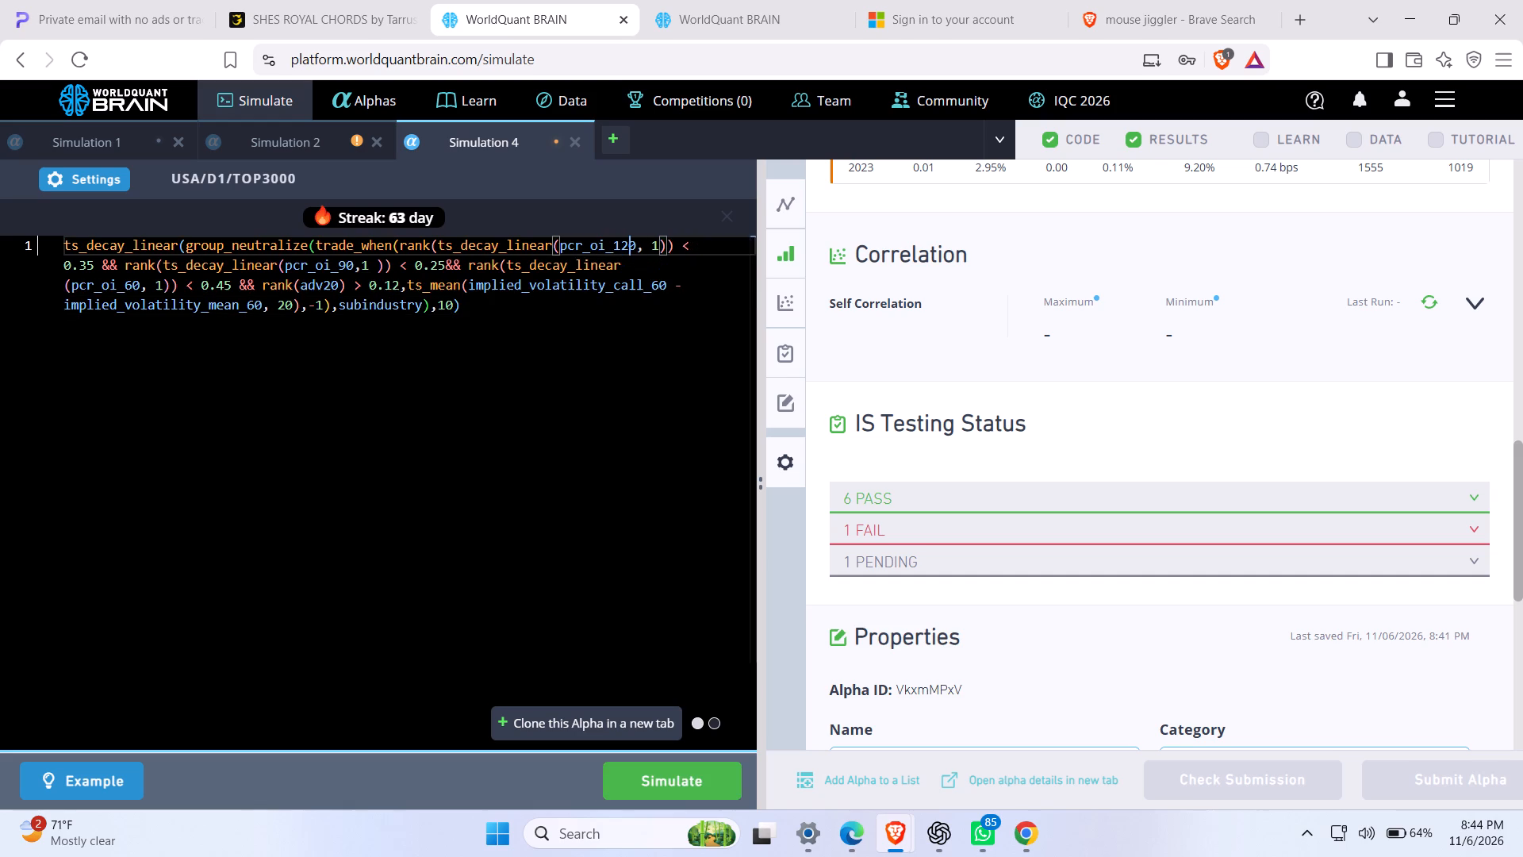
{"action": "left_click", "coordinate": [708, 762]}
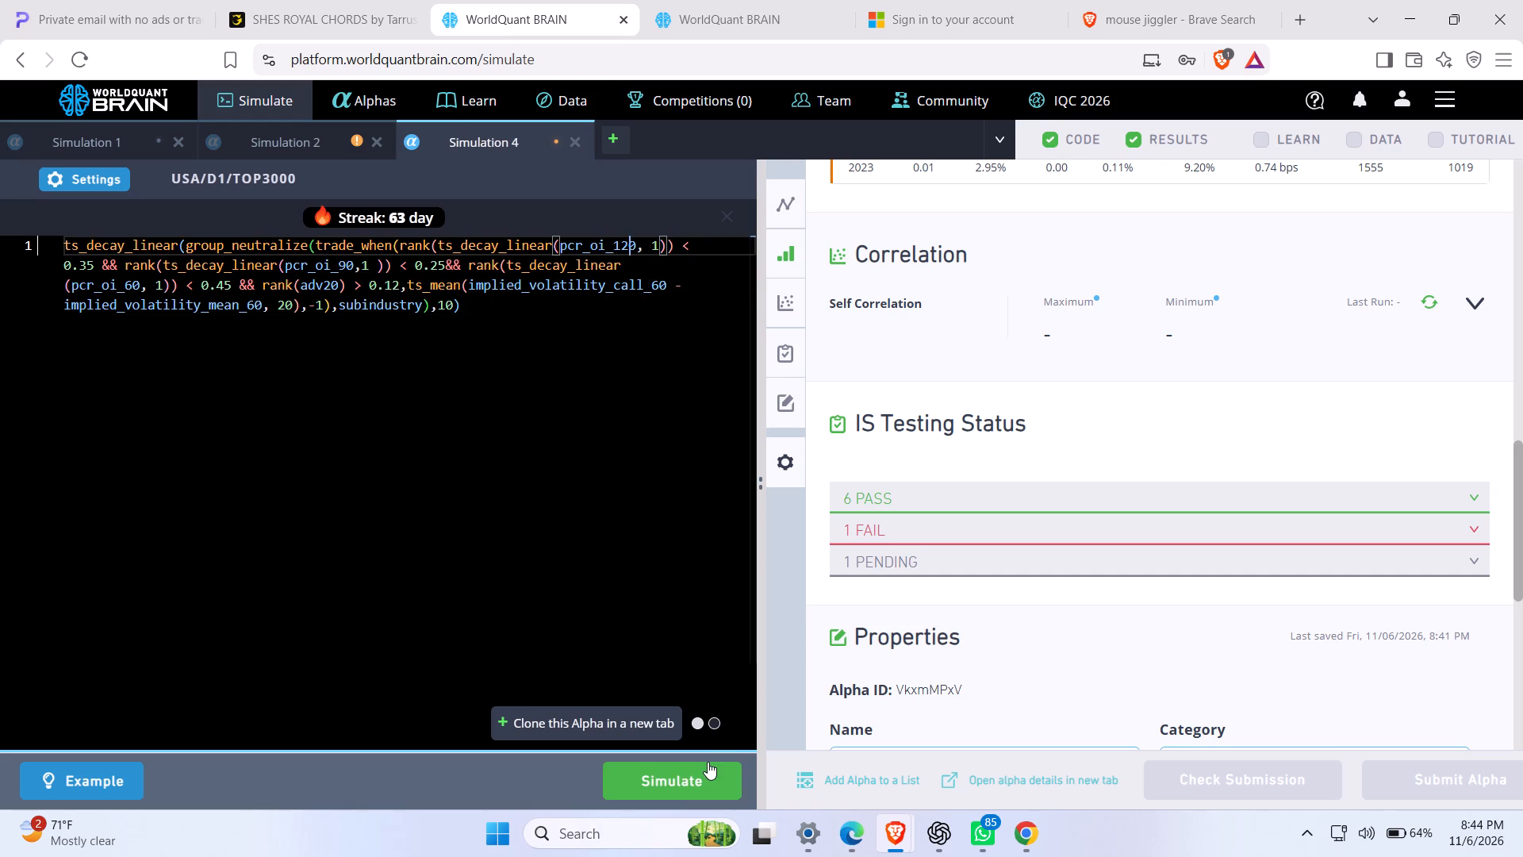
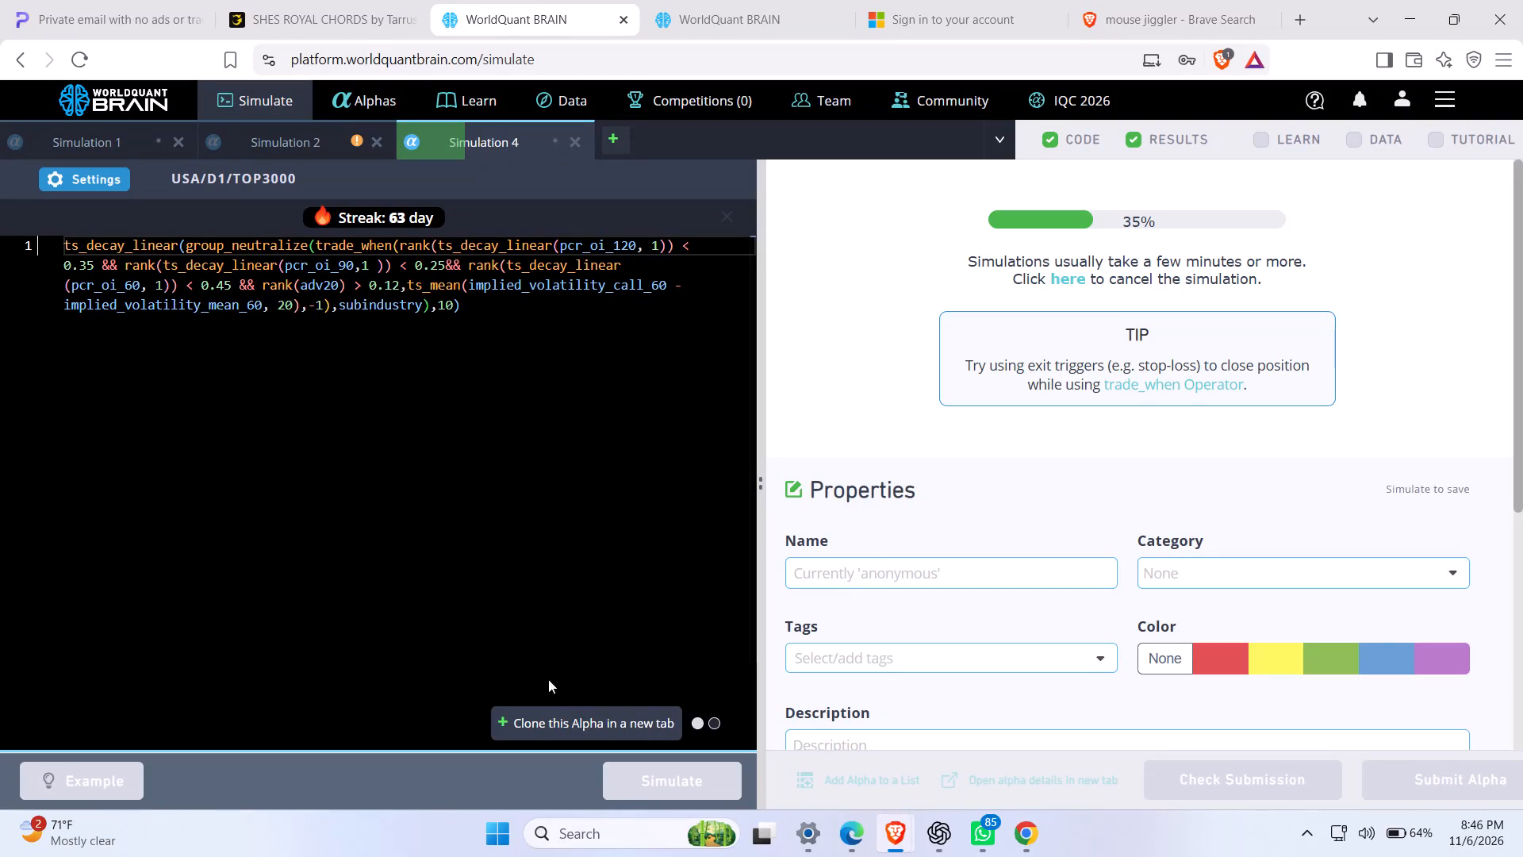
Launch the Kuro app while the alpha simulation is running.
{"action": "scroll", "coordinate": [617, 362], "scroll_direction": "up", "scroll_amount": 2}
{"action": "left_click", "coordinate": [504, 832]}
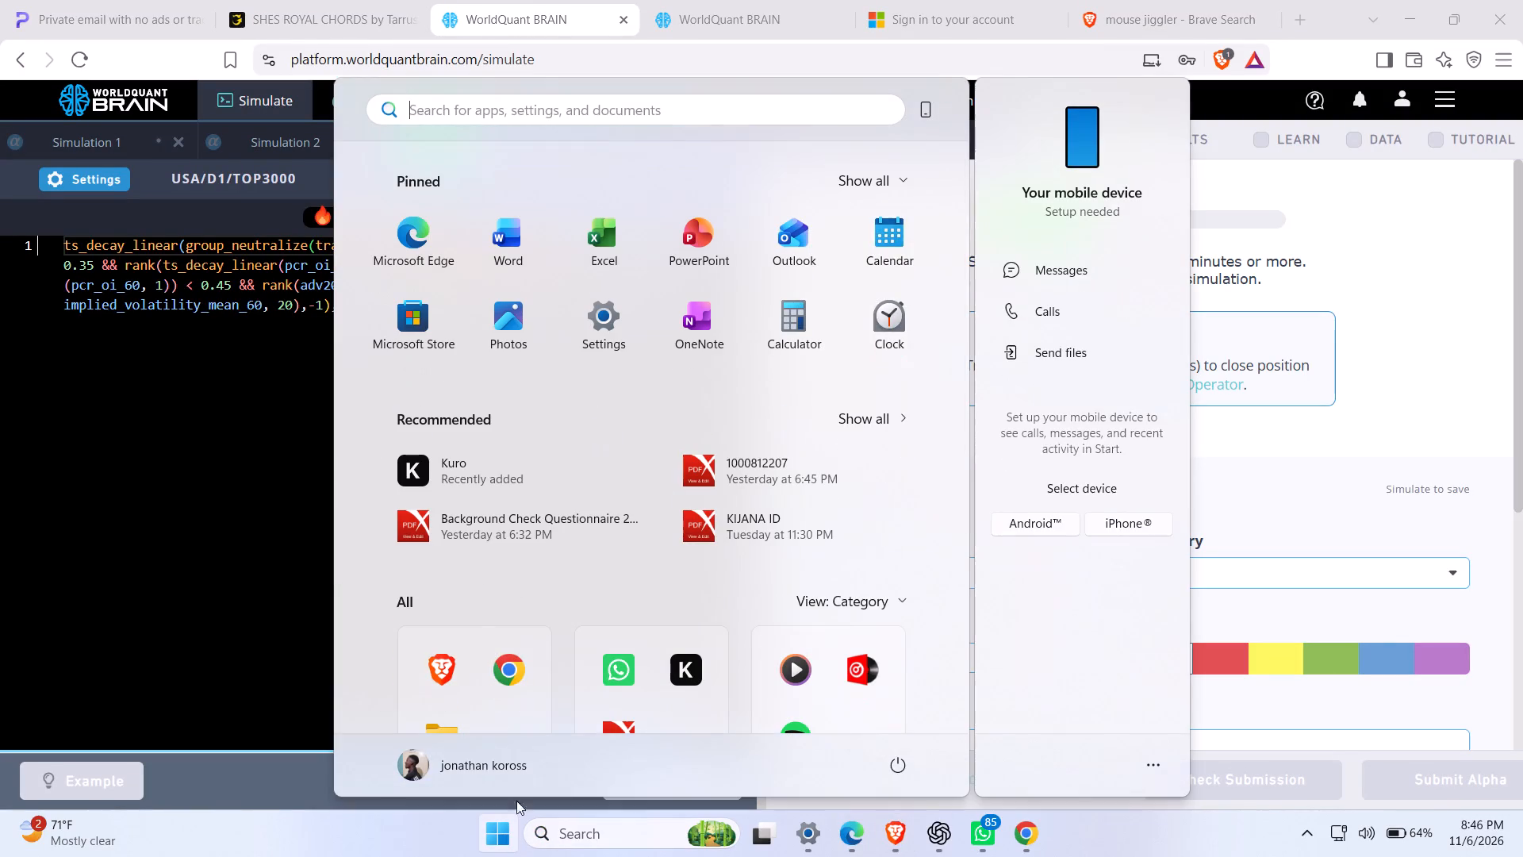
{"action": "left_click", "coordinate": [704, 662]}
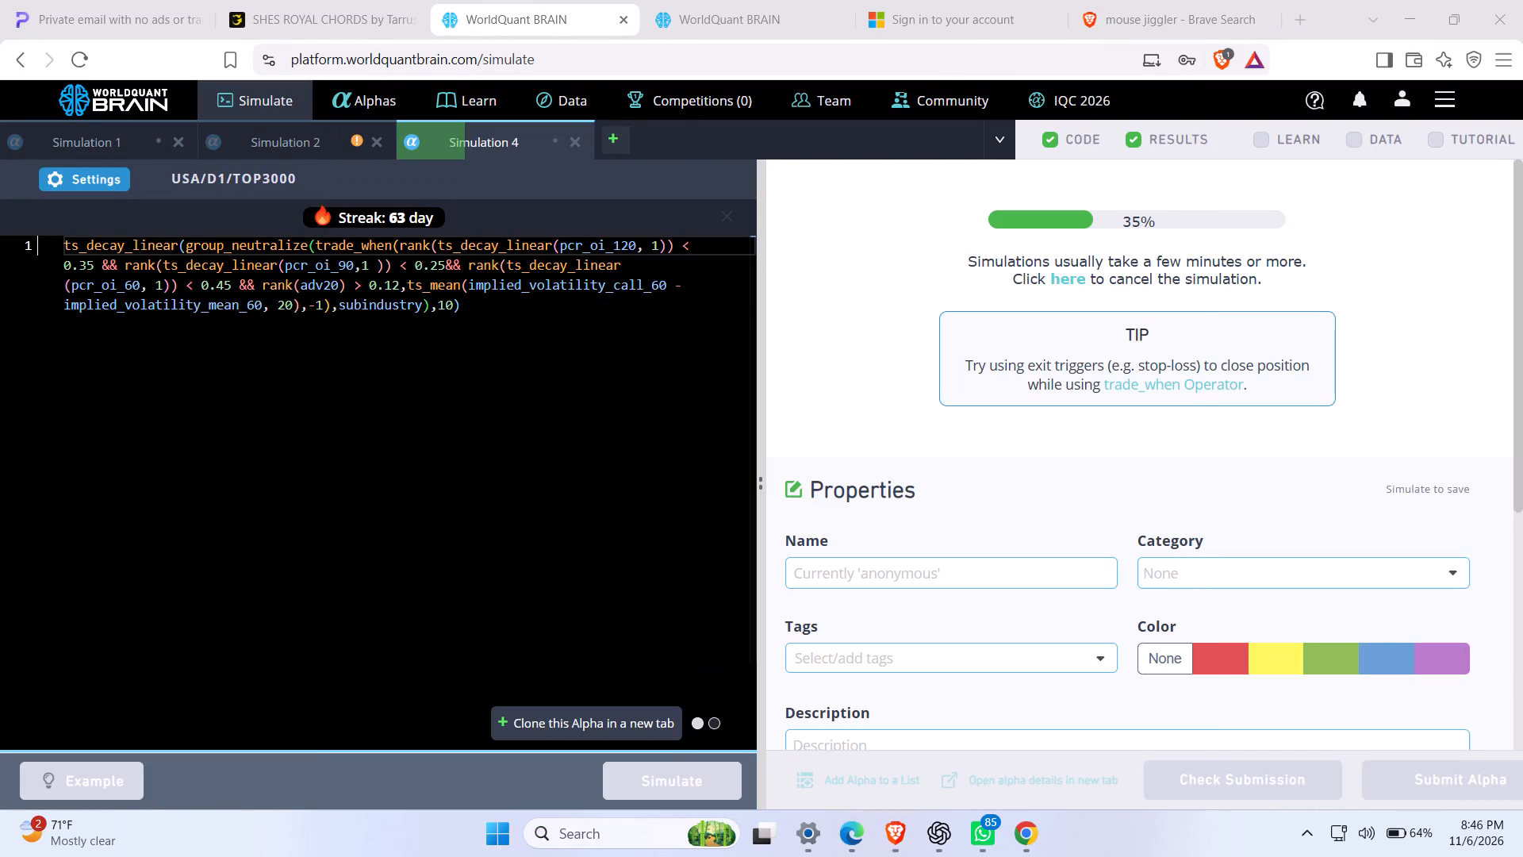
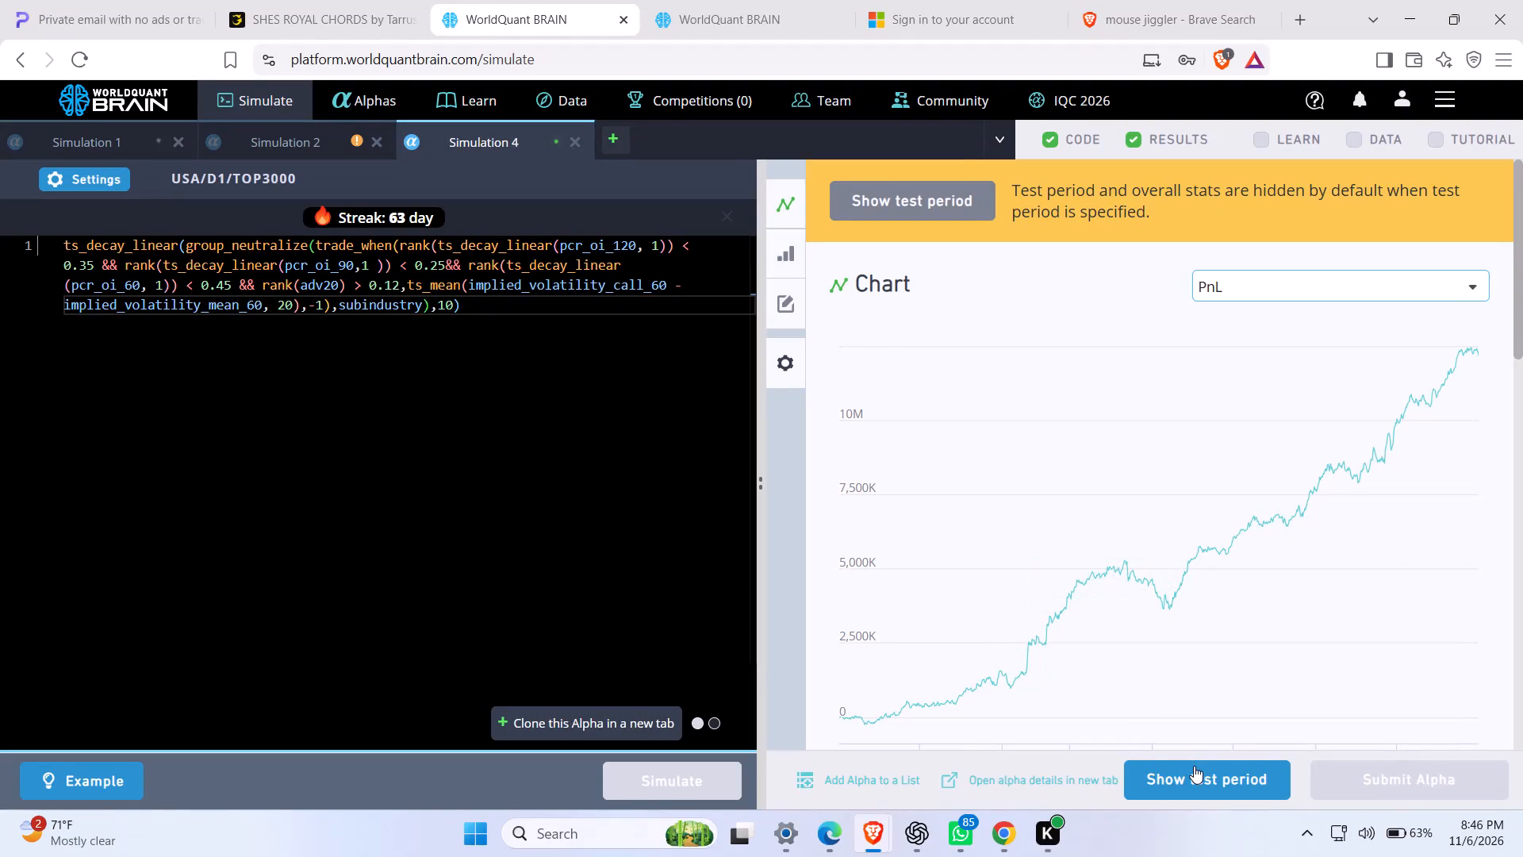
Expand the failed checks under IS Testing Status in the Simulation 4 results.
{"action": "left_click", "coordinate": [1522, 548]}
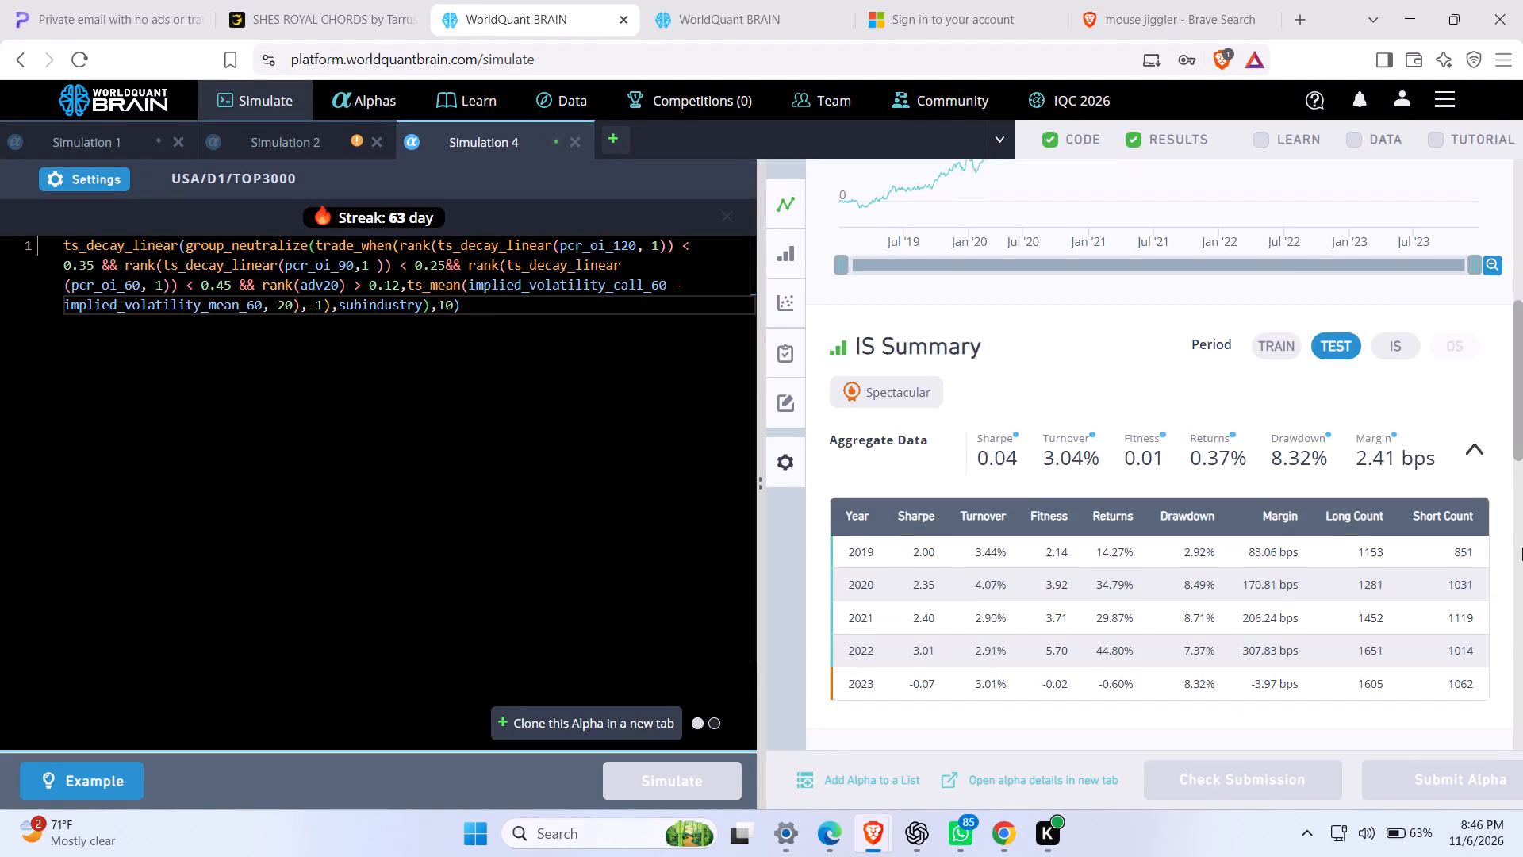
{"action": "left_click", "coordinate": [1522, 548]}
{"action": "left_click", "coordinate": [1467, 533]}
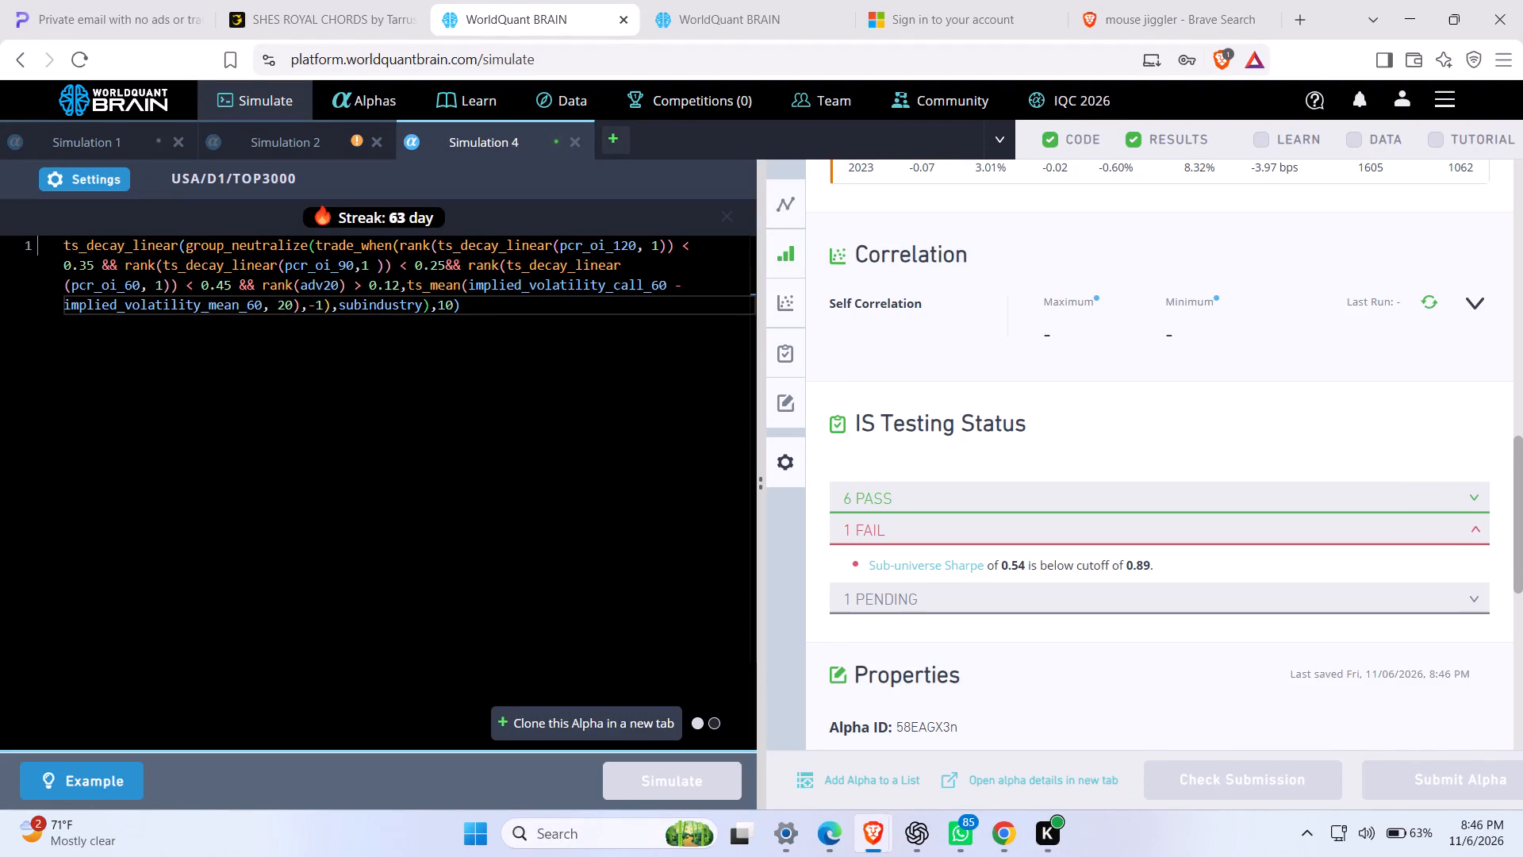
Change the expression's implied volatility fields to implied_volatility_call_120 and implied_volatility_mean_120, and run the simulation again.
{"action": "left_click", "coordinate": [254, 313]}
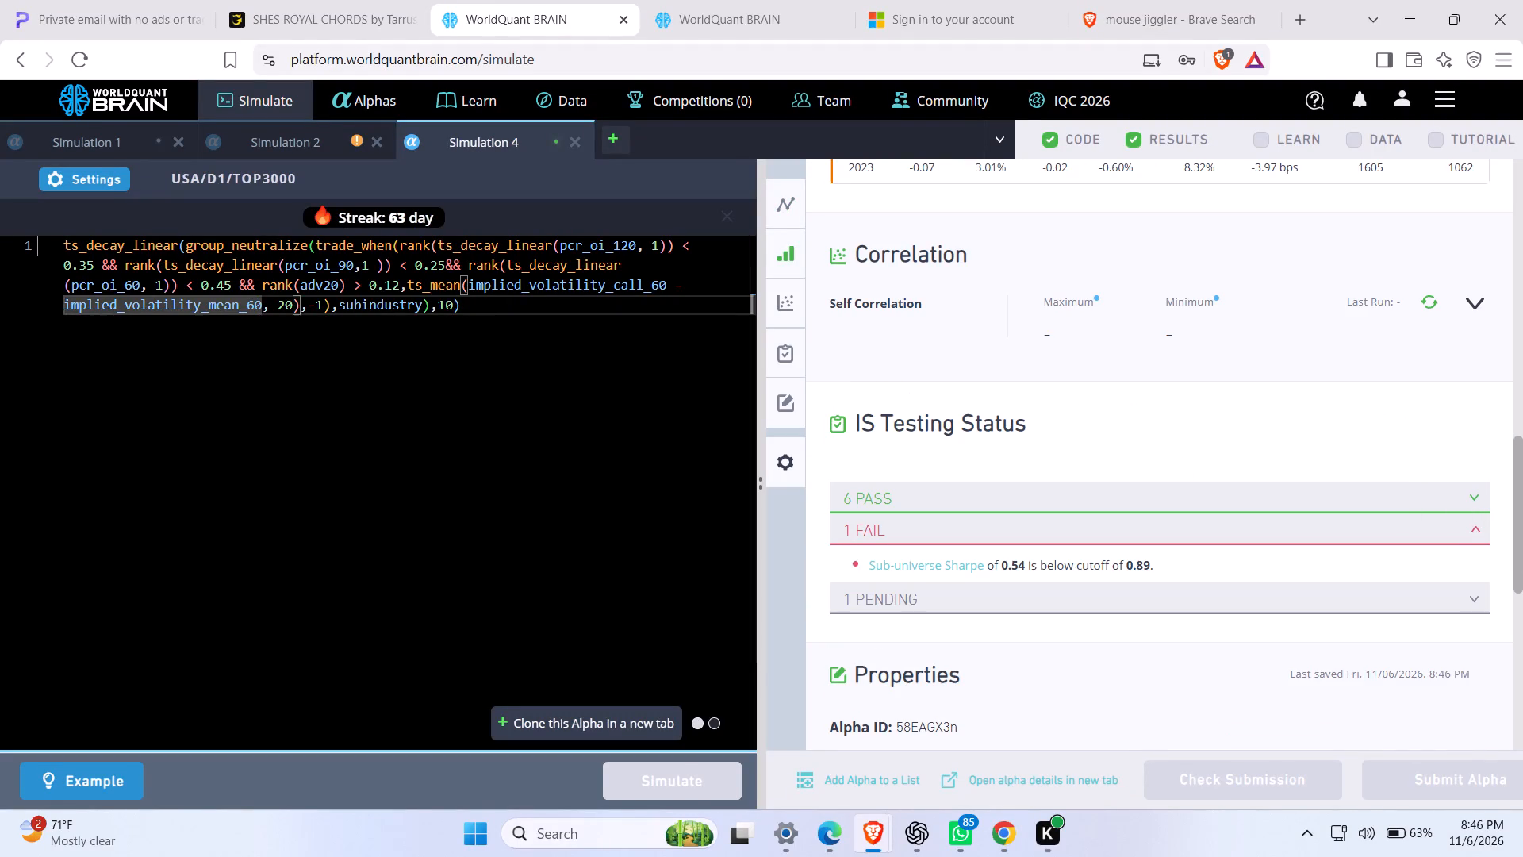
{"action": "key", "text": "BackSpace"}
{"action": "type", "text": "12"}
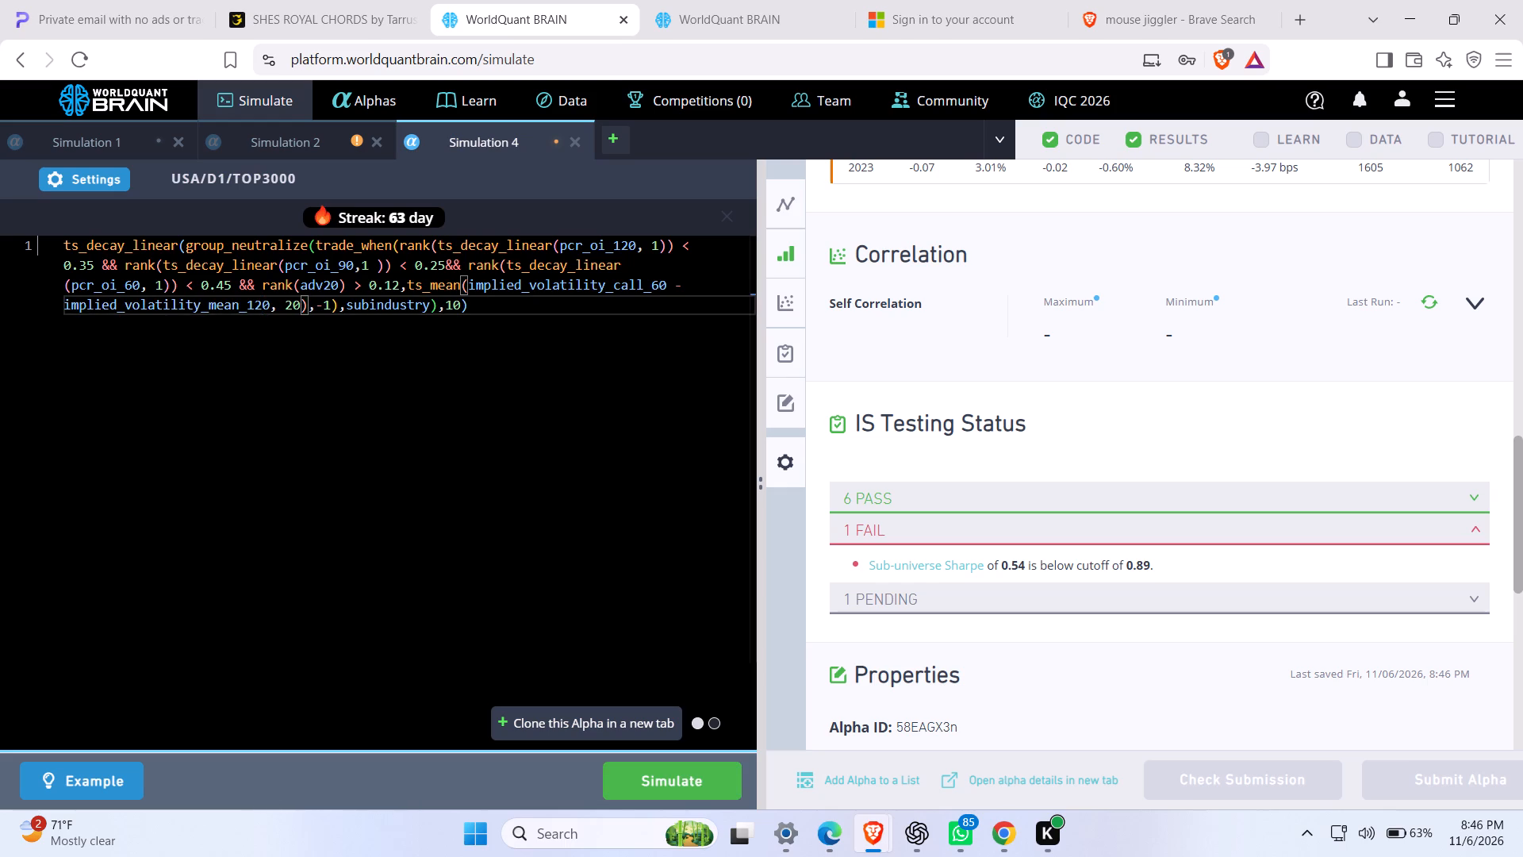
{"action": "left_click", "coordinate": [660, 286]}
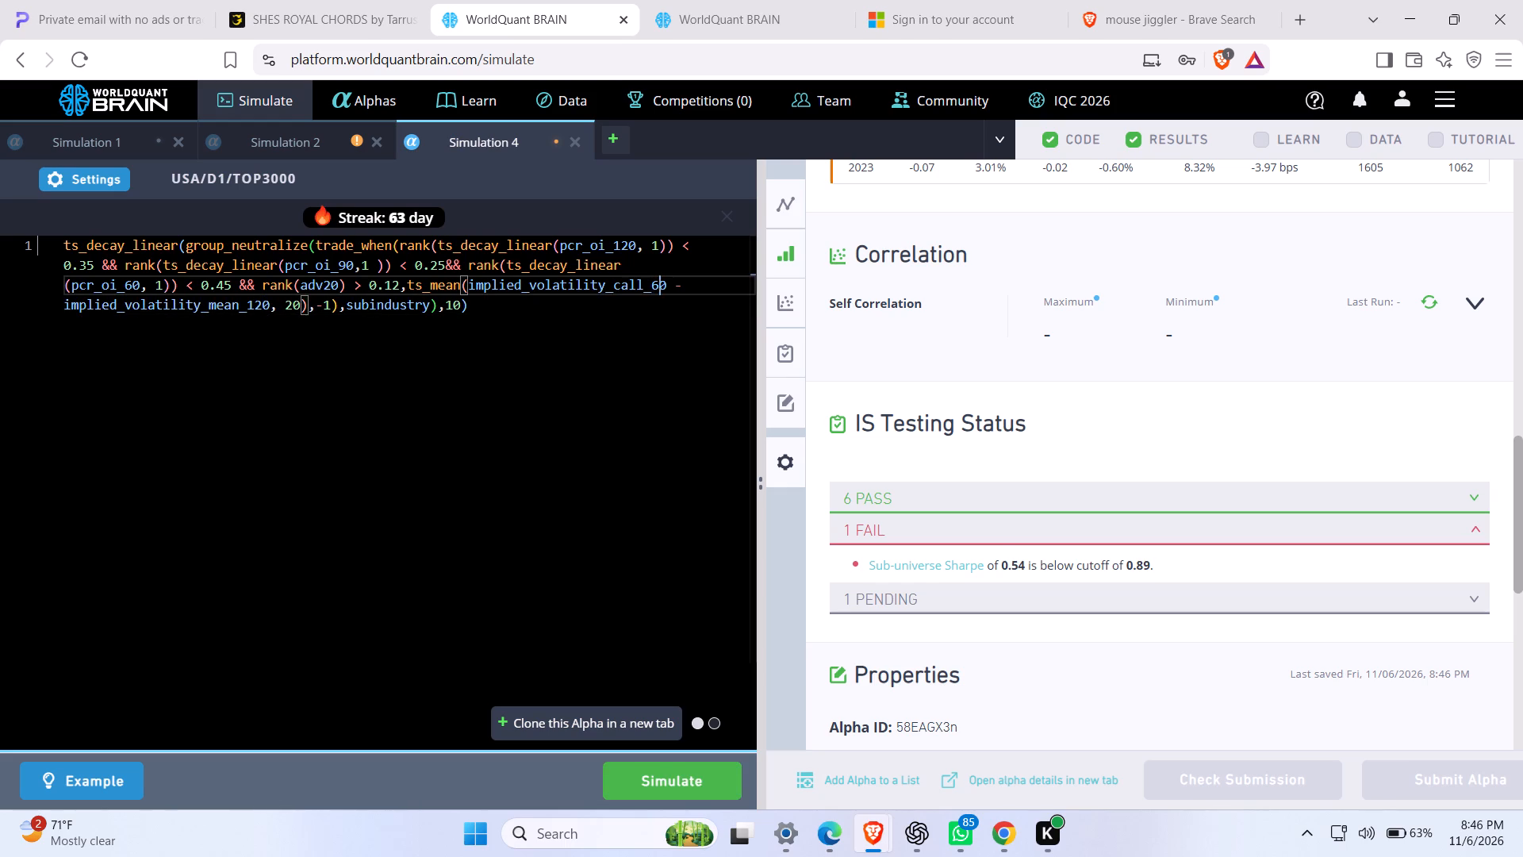
{"action": "key", "text": "BackSpace"}
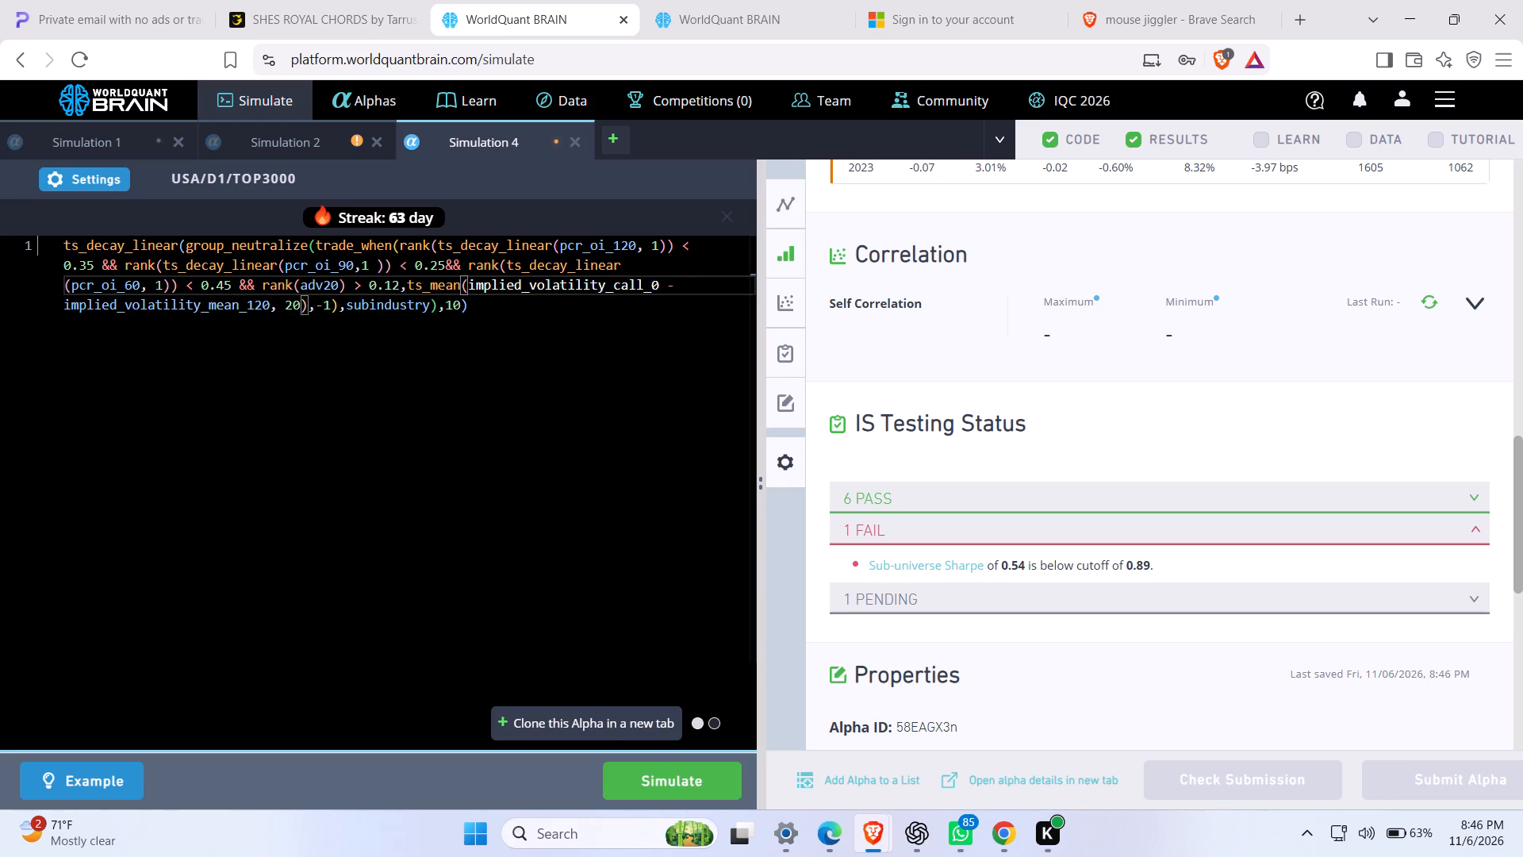
{"action": "type", "text": "12"}
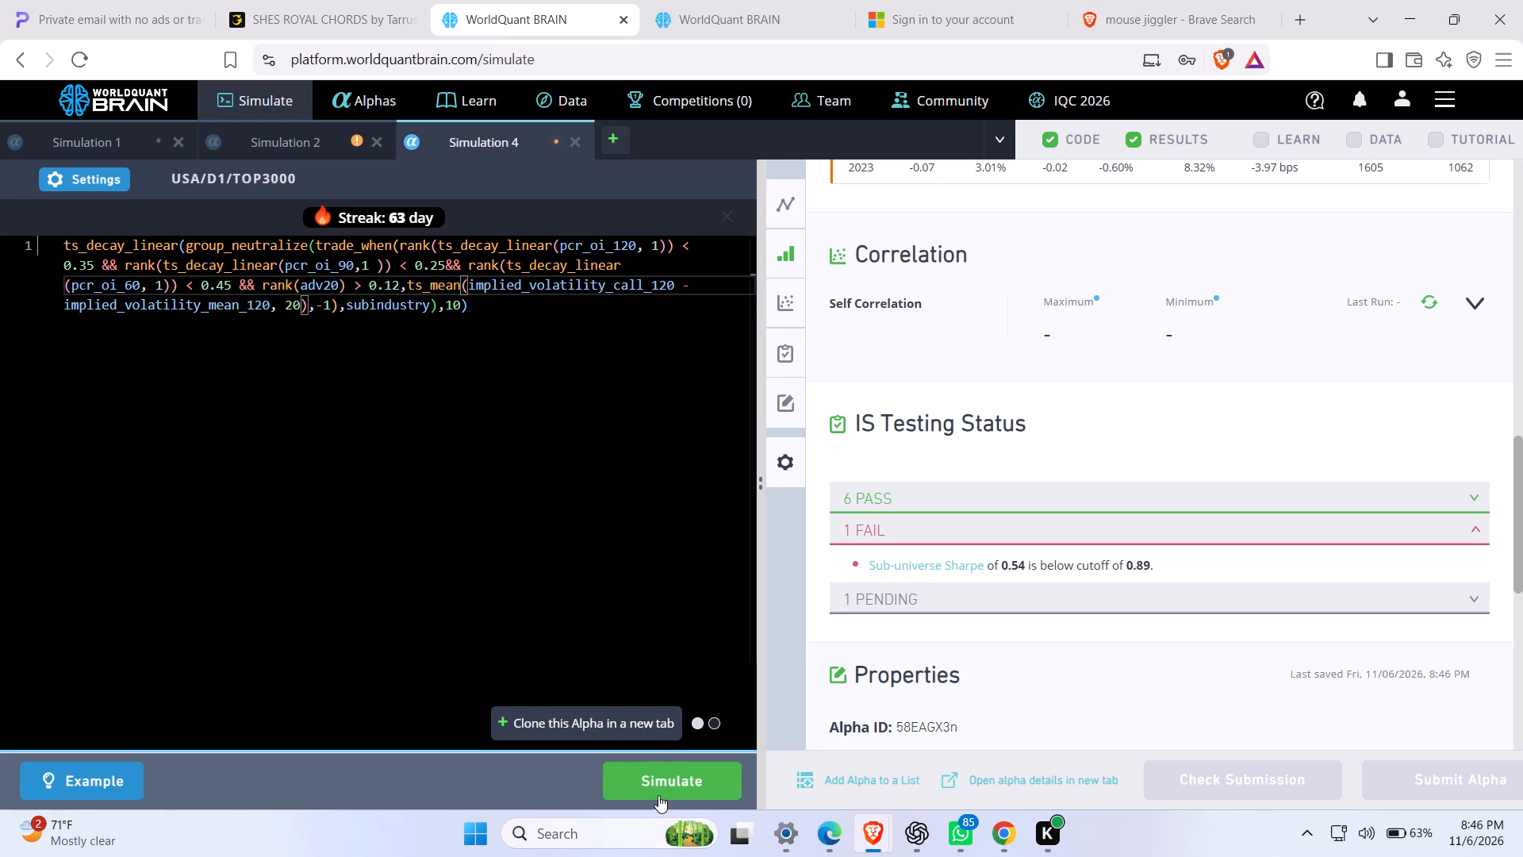
{"action": "left_click", "coordinate": [657, 789]}
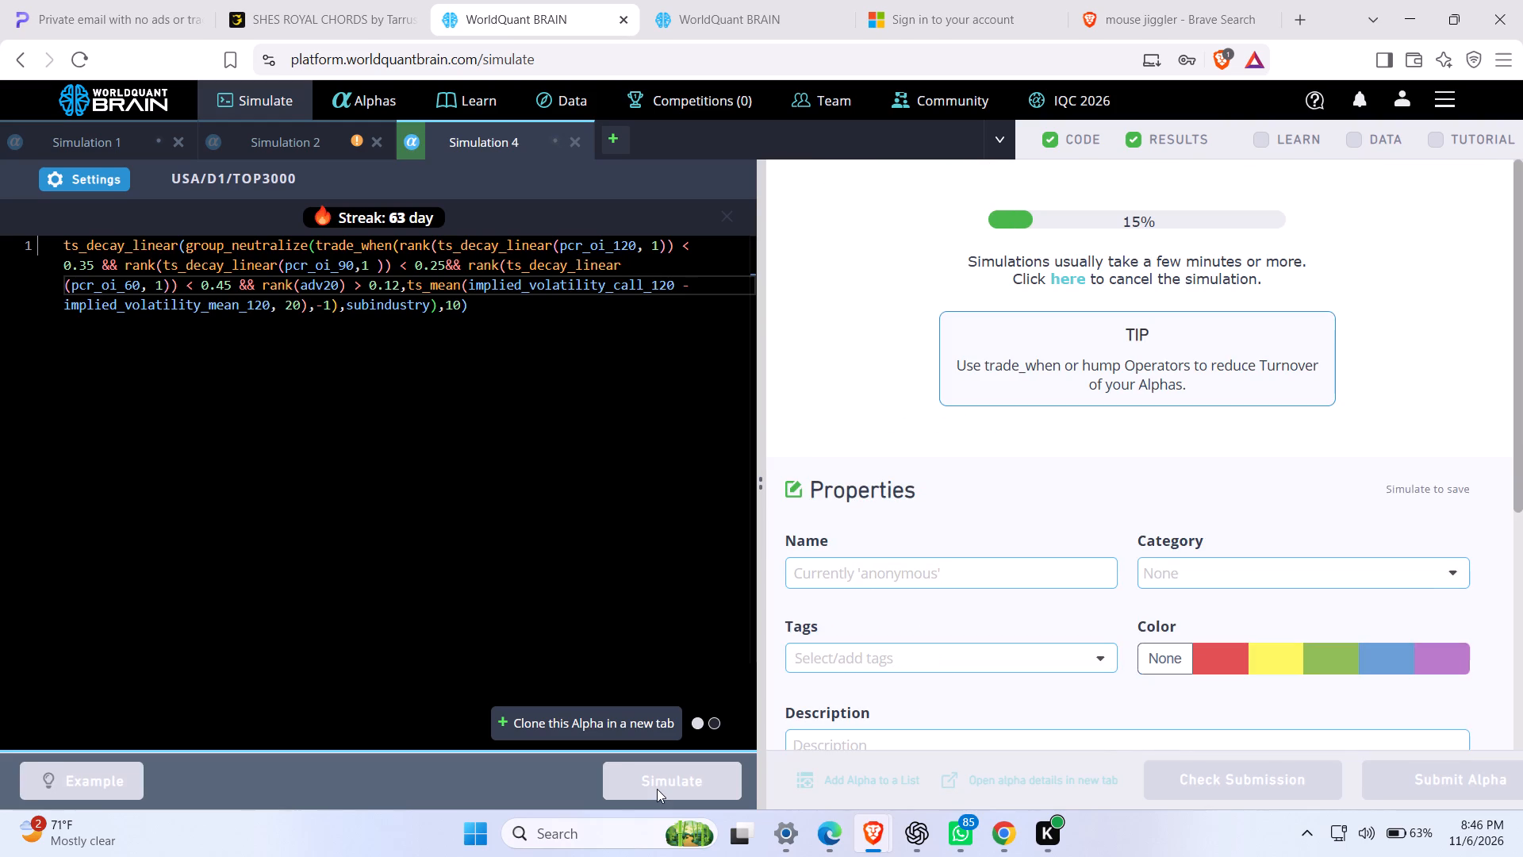
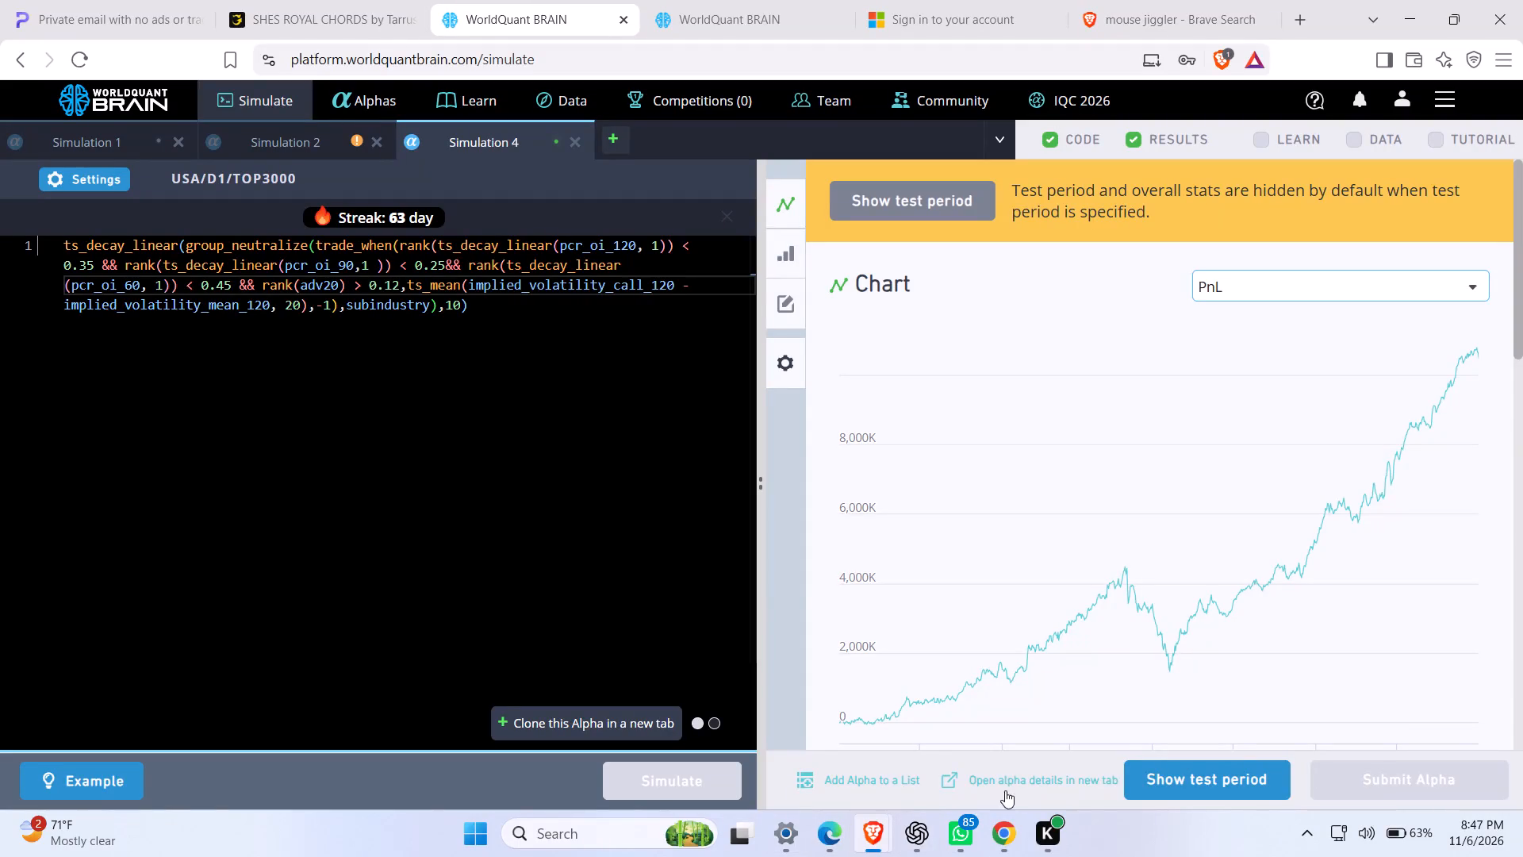
Show the test period for the Simulation 4 results and expand the failed checks under IS Testing Status.
{"action": "left_click", "coordinate": [1151, 774]}
{"action": "left_click", "coordinate": [1522, 514]}
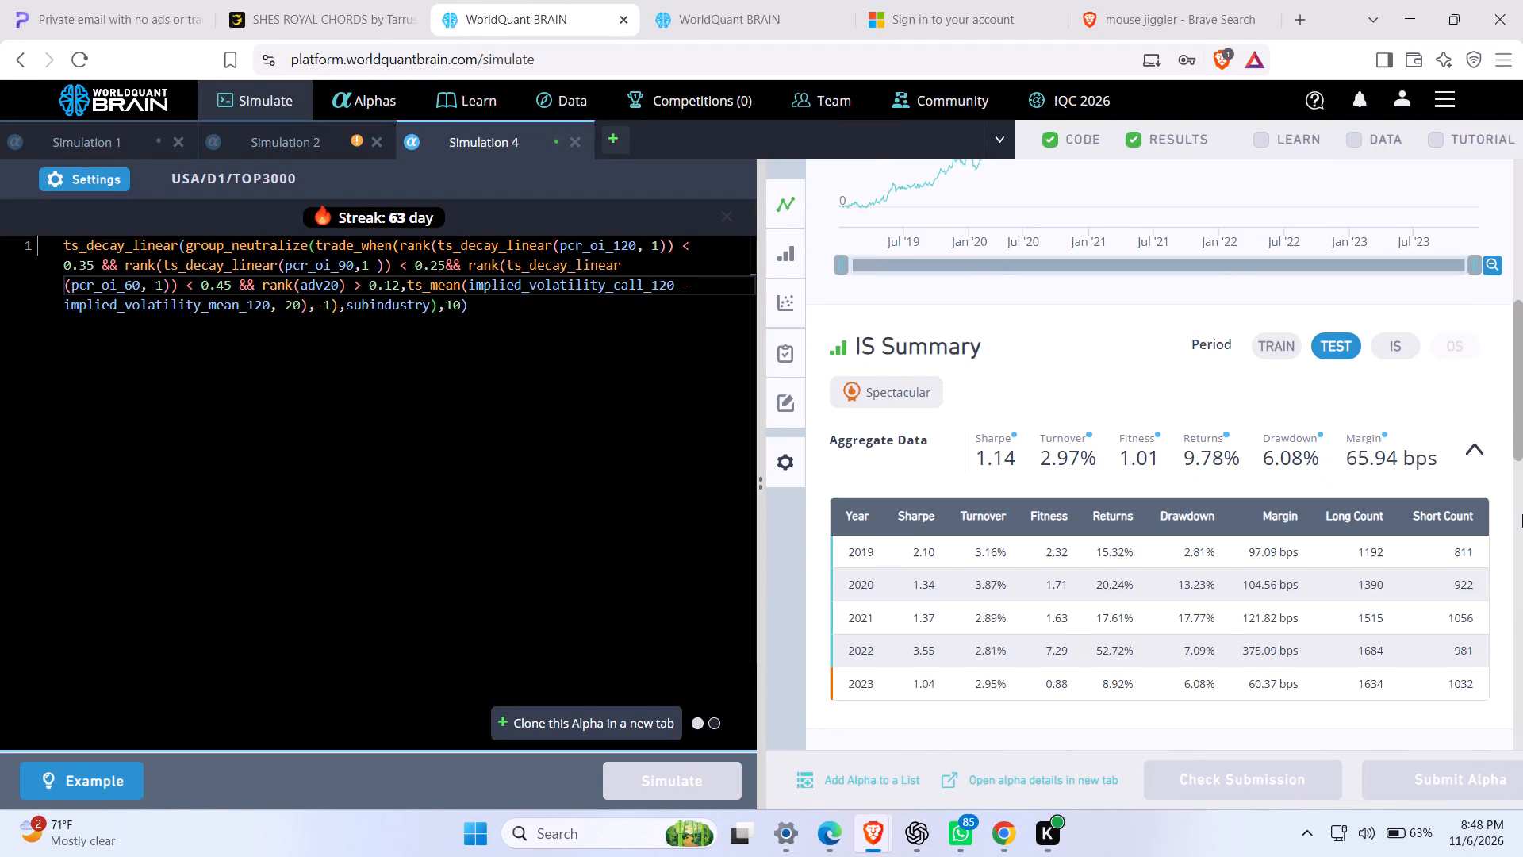
{"action": "left_click", "coordinate": [1522, 514]}
{"action": "left_click", "coordinate": [1460, 525]}
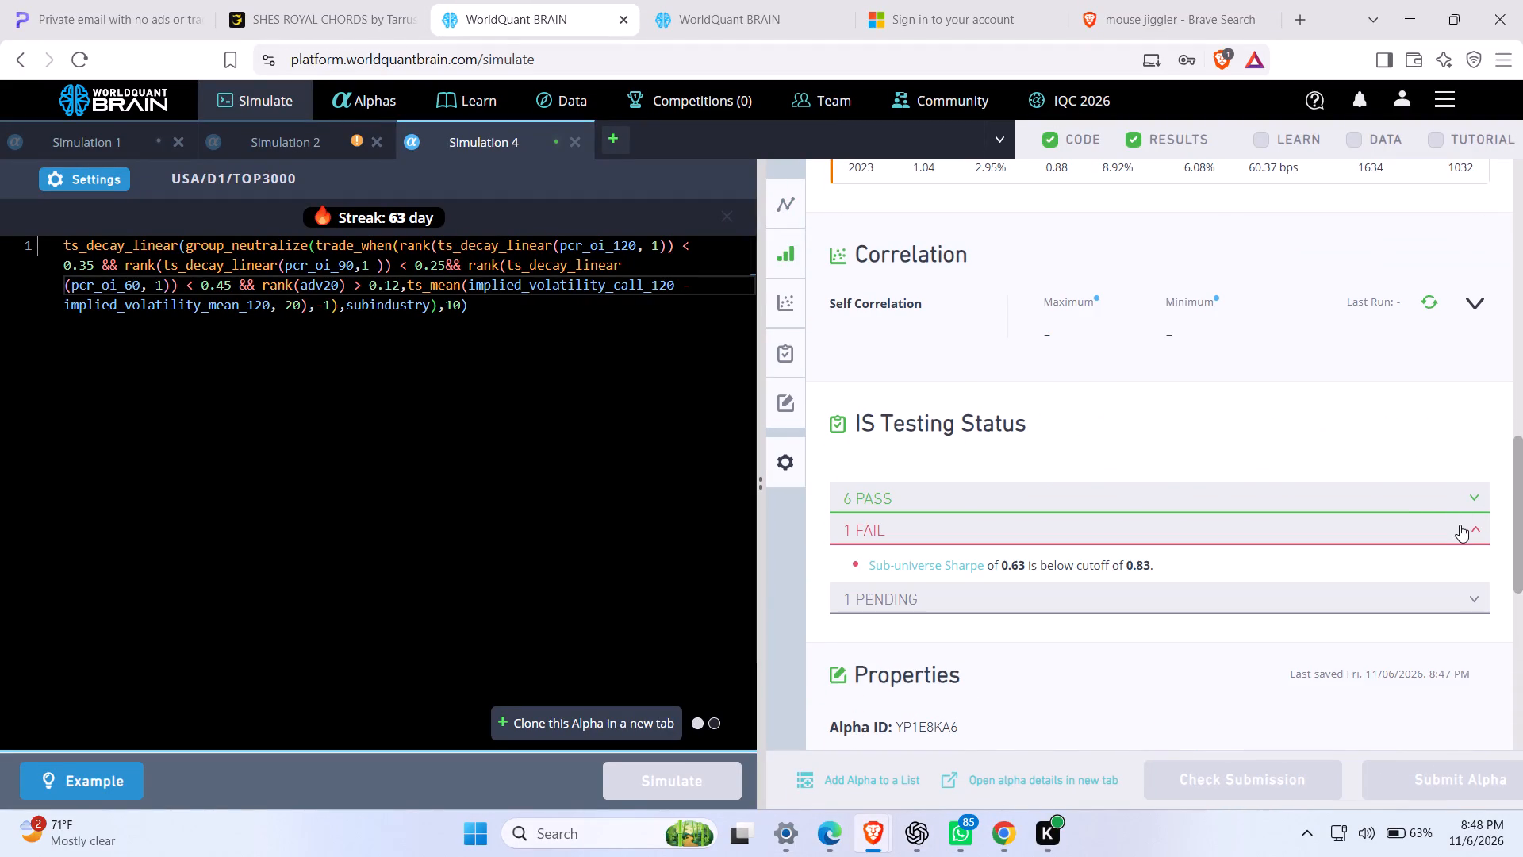
Set Simulation 4's neutralization to Industry, apply the settings, and run the simulation again.
{"action": "left_click", "coordinate": [68, 174]}
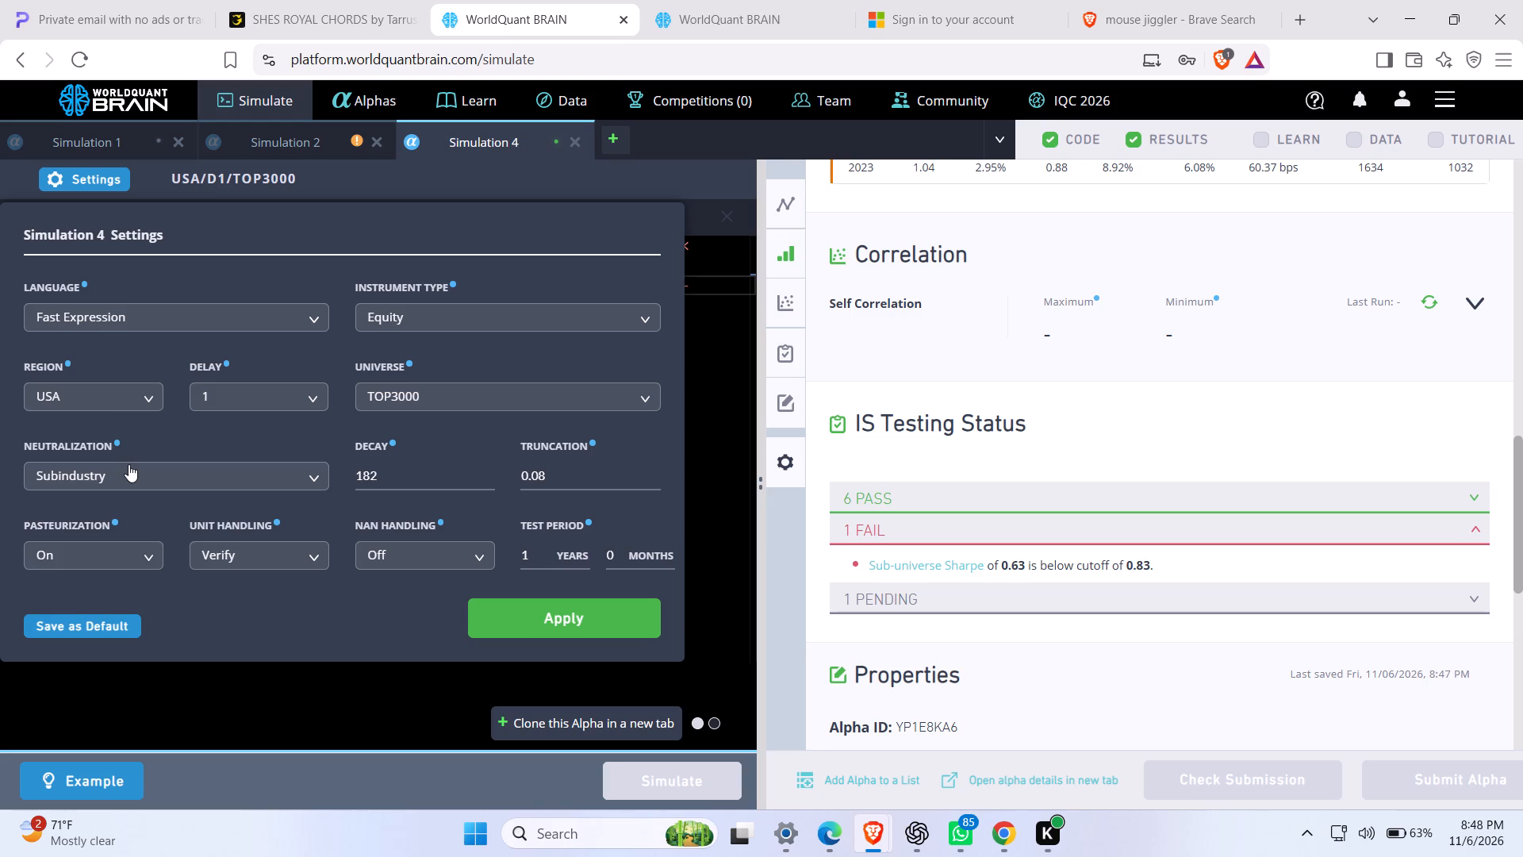
{"action": "left_click", "coordinate": [129, 464]}
{"action": "left_click", "coordinate": [128, 587]}
{"action": "left_click", "coordinate": [487, 617]}
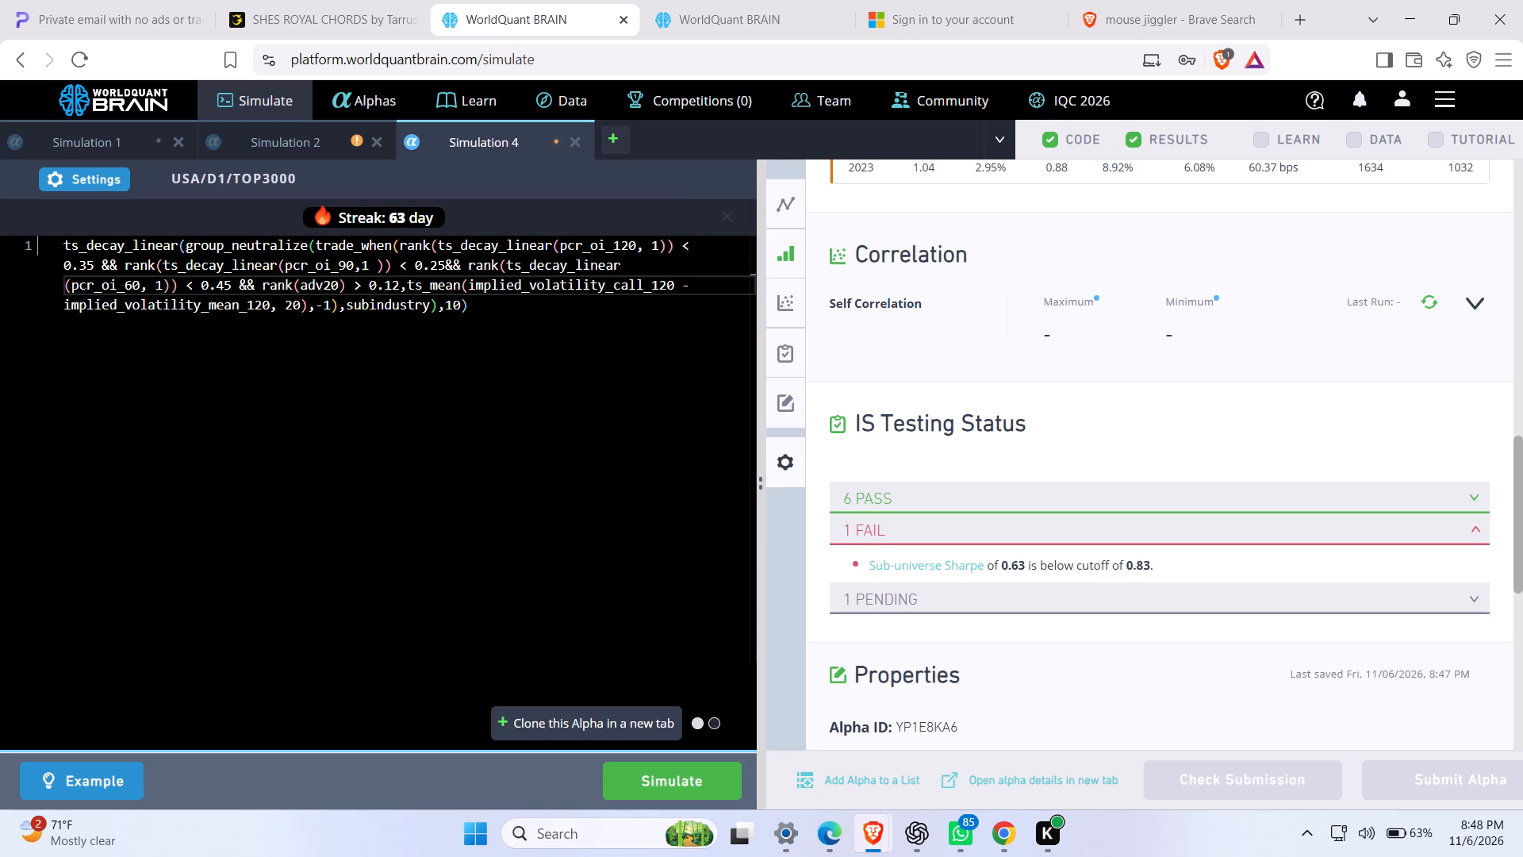
{"action": "left_click", "coordinate": [661, 776]}
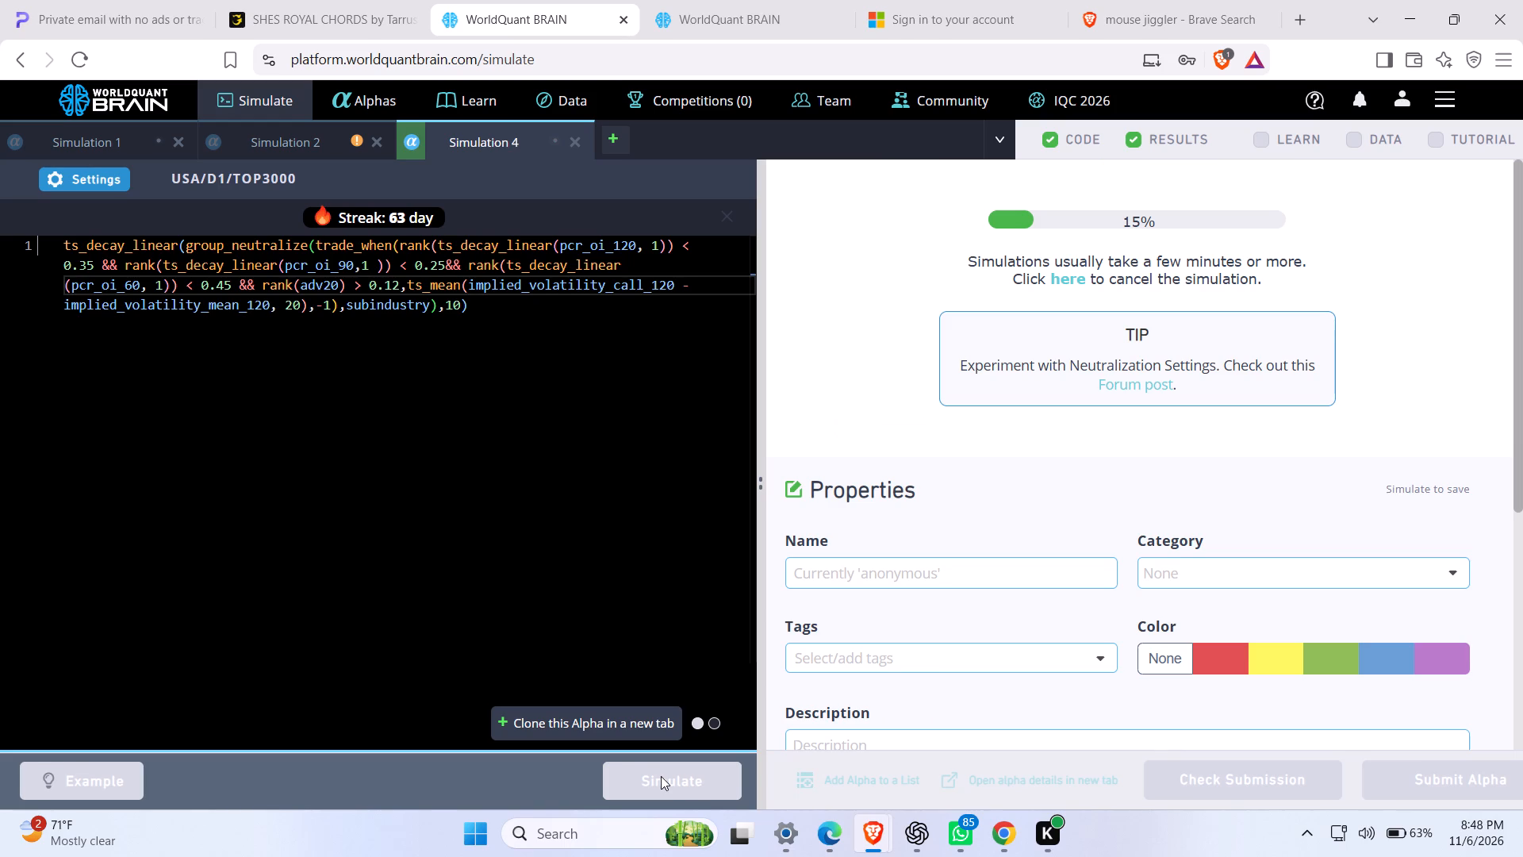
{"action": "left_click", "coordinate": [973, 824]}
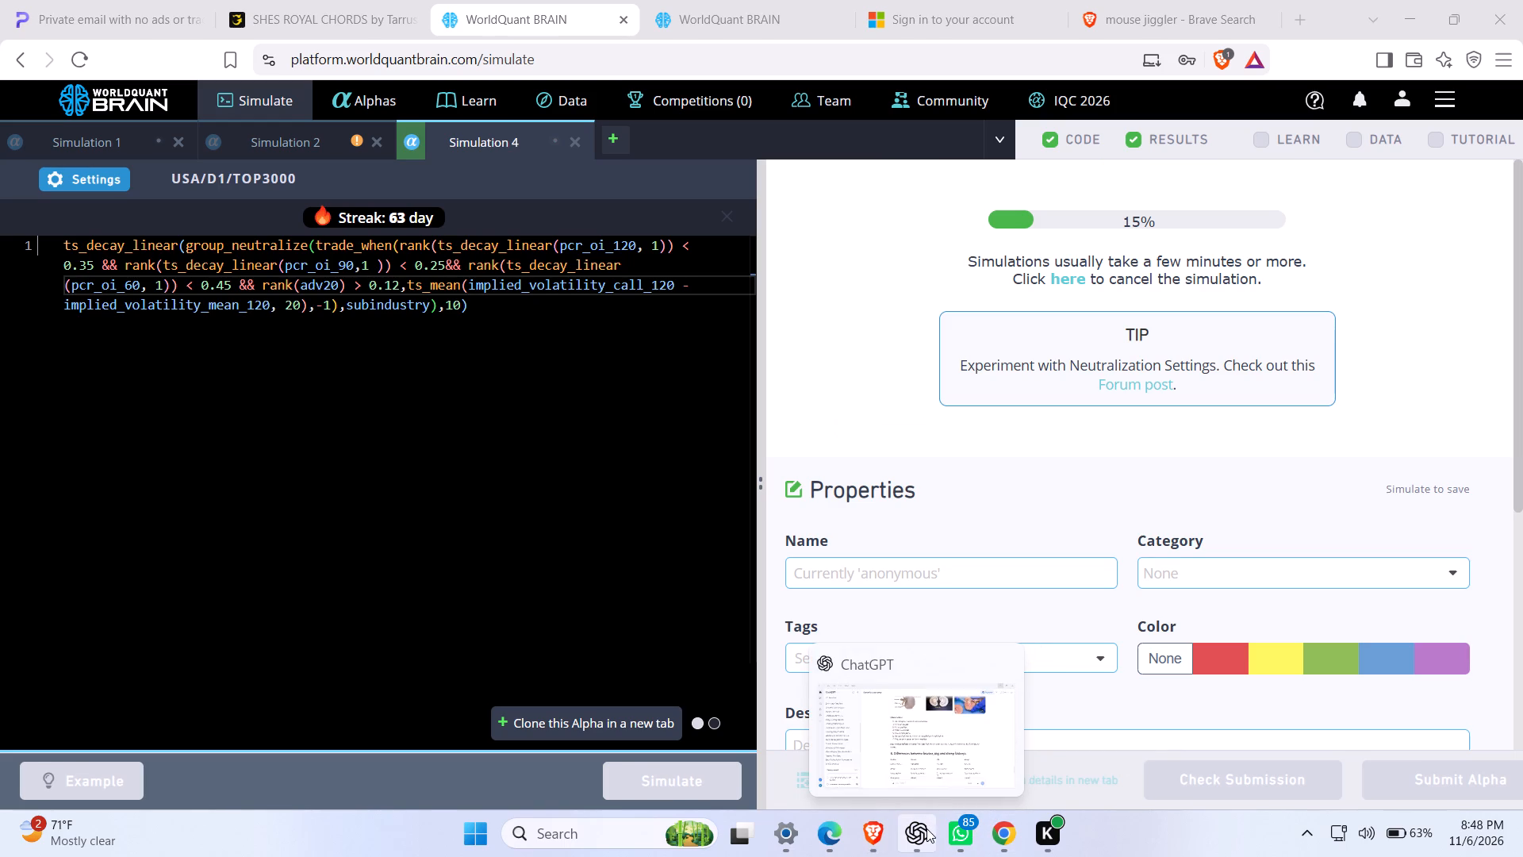
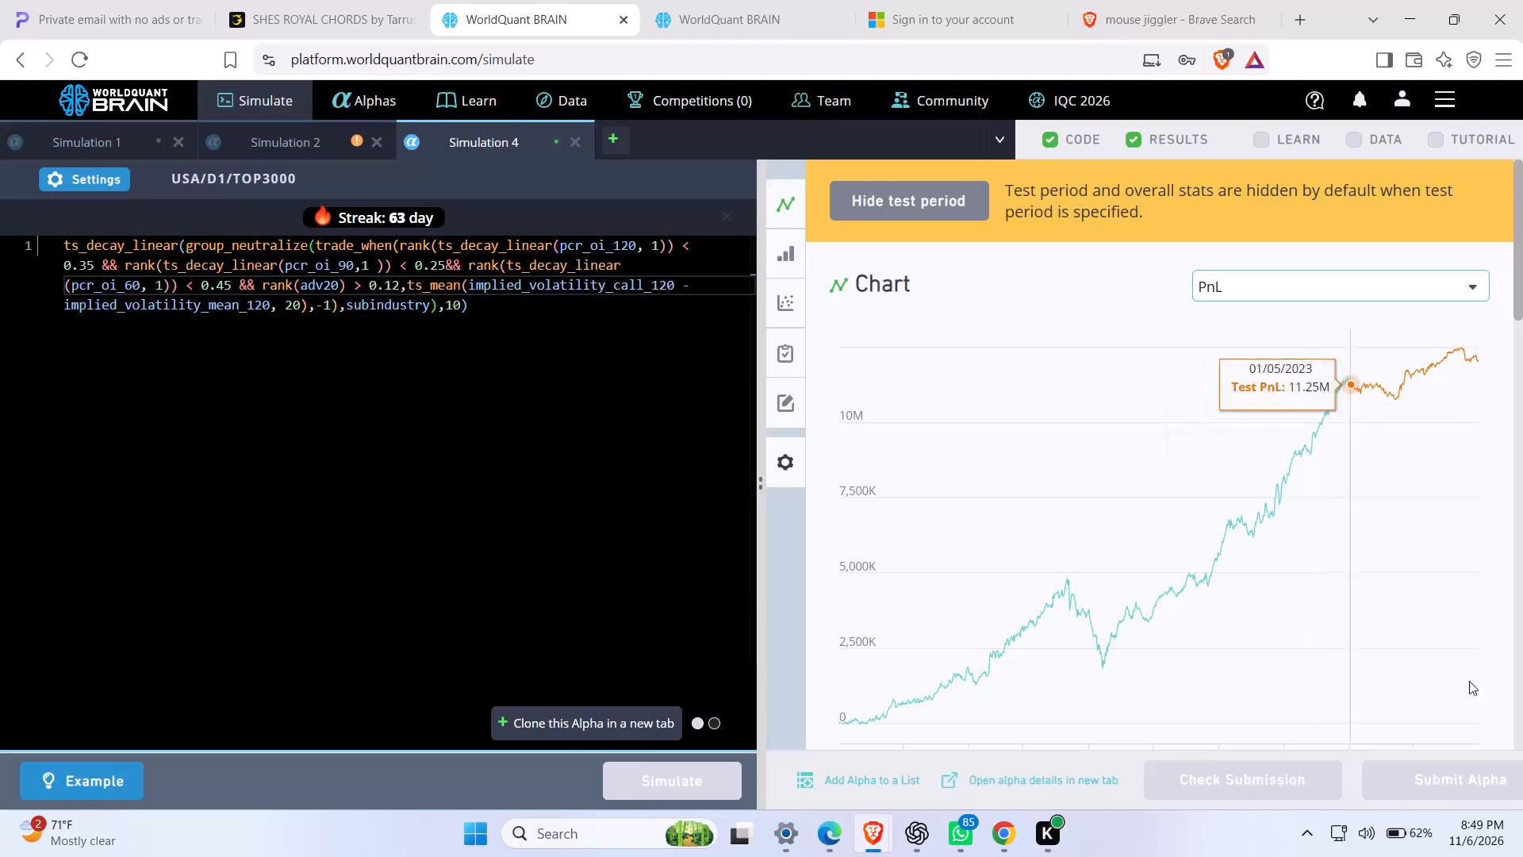
Expand the failed checks under IS Testing Status in the Simulation 4 results.
{"action": "left_click", "coordinate": [1522, 692]}
{"action": "left_click", "coordinate": [1522, 692]}
{"action": "left_click_drag", "start_coordinate": [1522, 692], "coordinate": [1522, 521]}
{"action": "left_click_drag", "start_coordinate": [1522, 521], "coordinate": [1478, 540]}
{"action": "left_click", "coordinate": [1478, 540]}
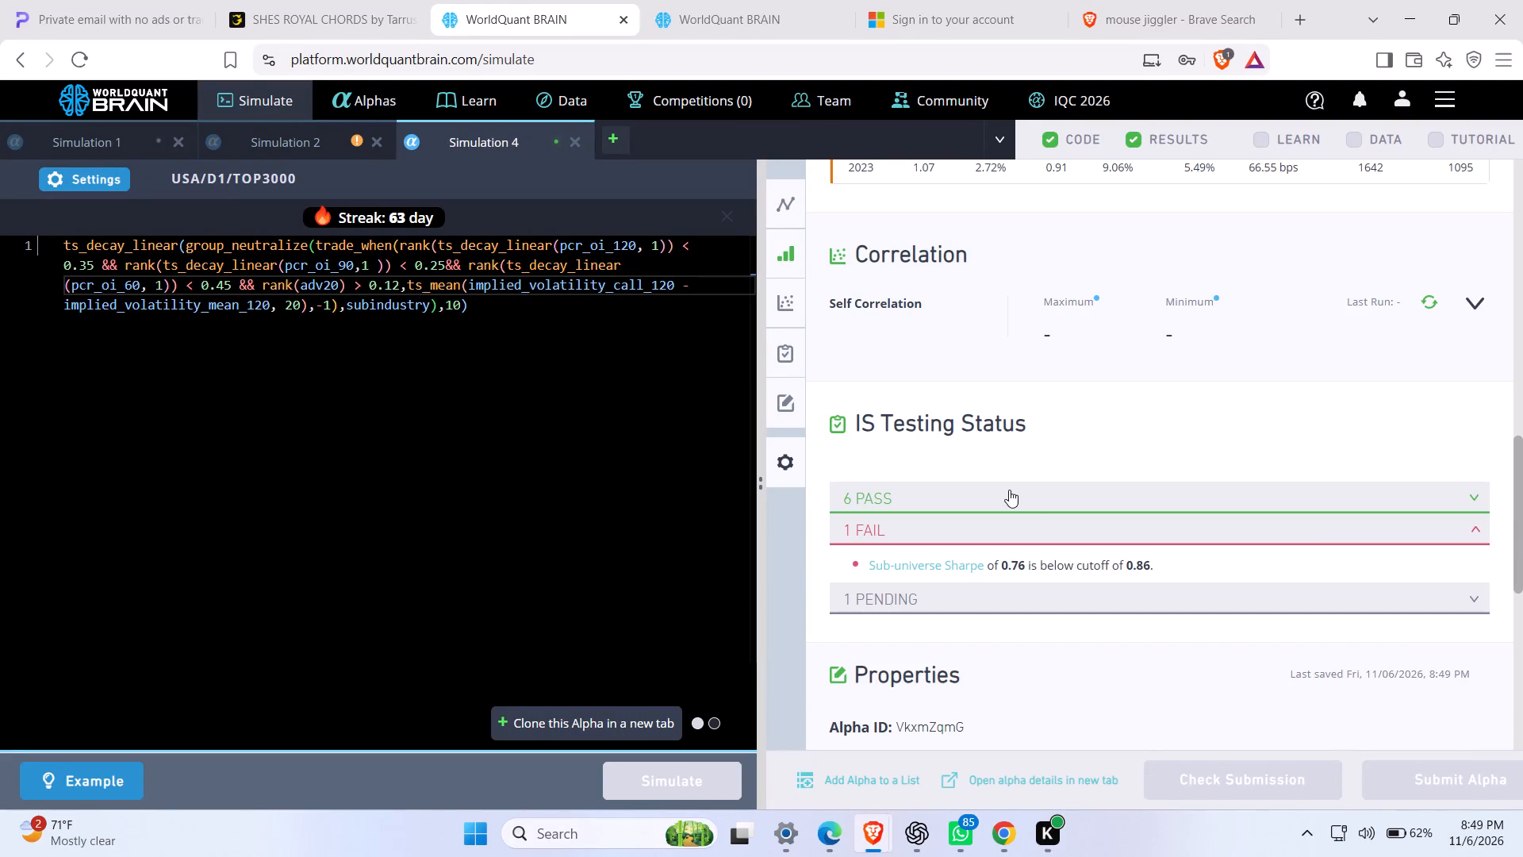
Set Simulation 4's neutralization to Sector, apply the settings, and run the simulation again.
{"action": "left_click", "coordinate": [48, 179]}
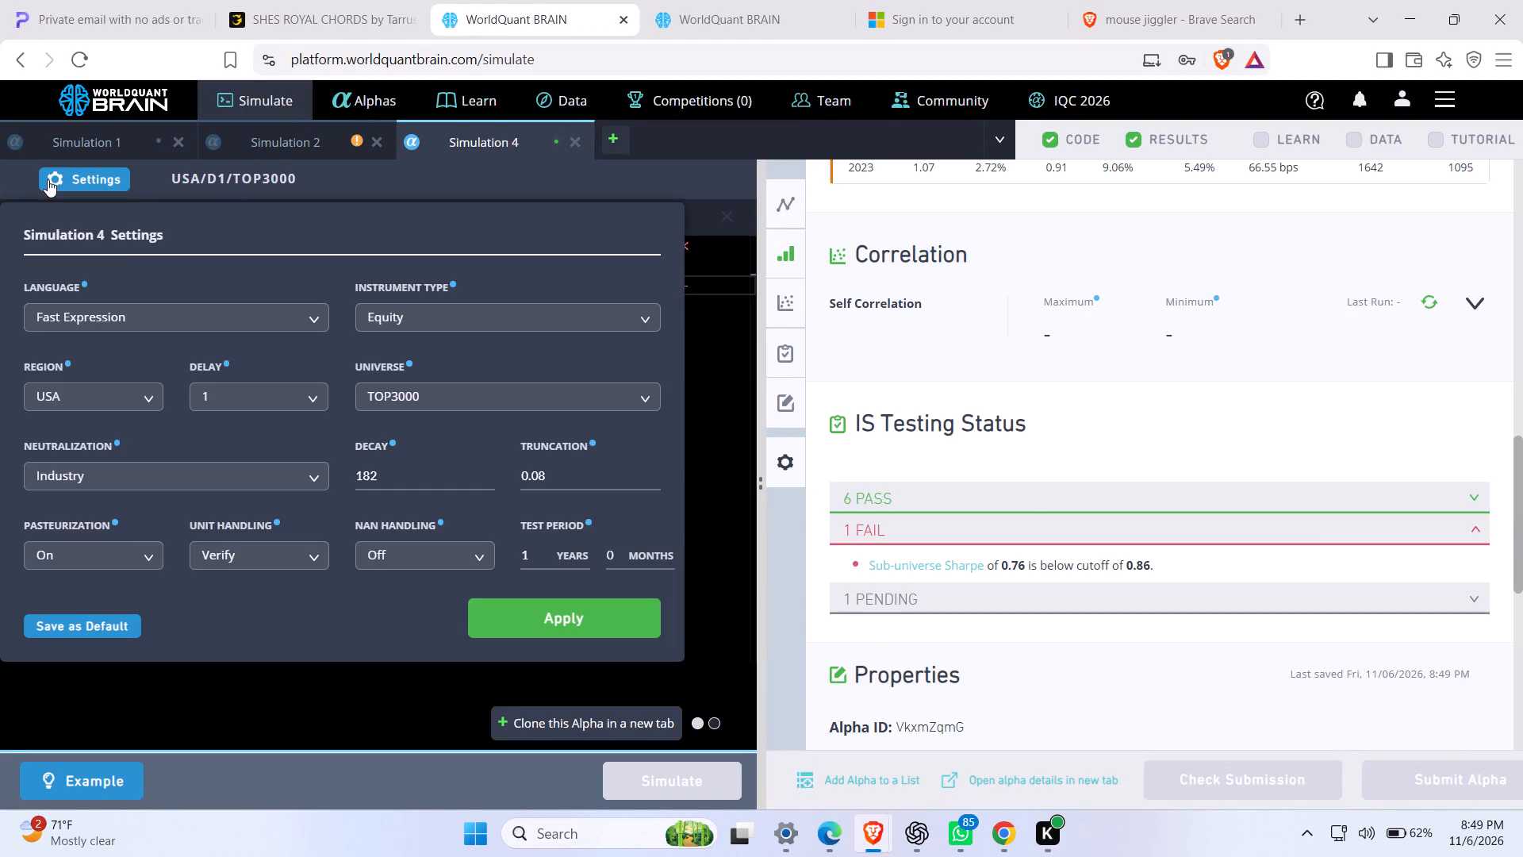
{"action": "left_click", "coordinate": [311, 477]}
{"action": "left_click", "coordinate": [223, 570]}
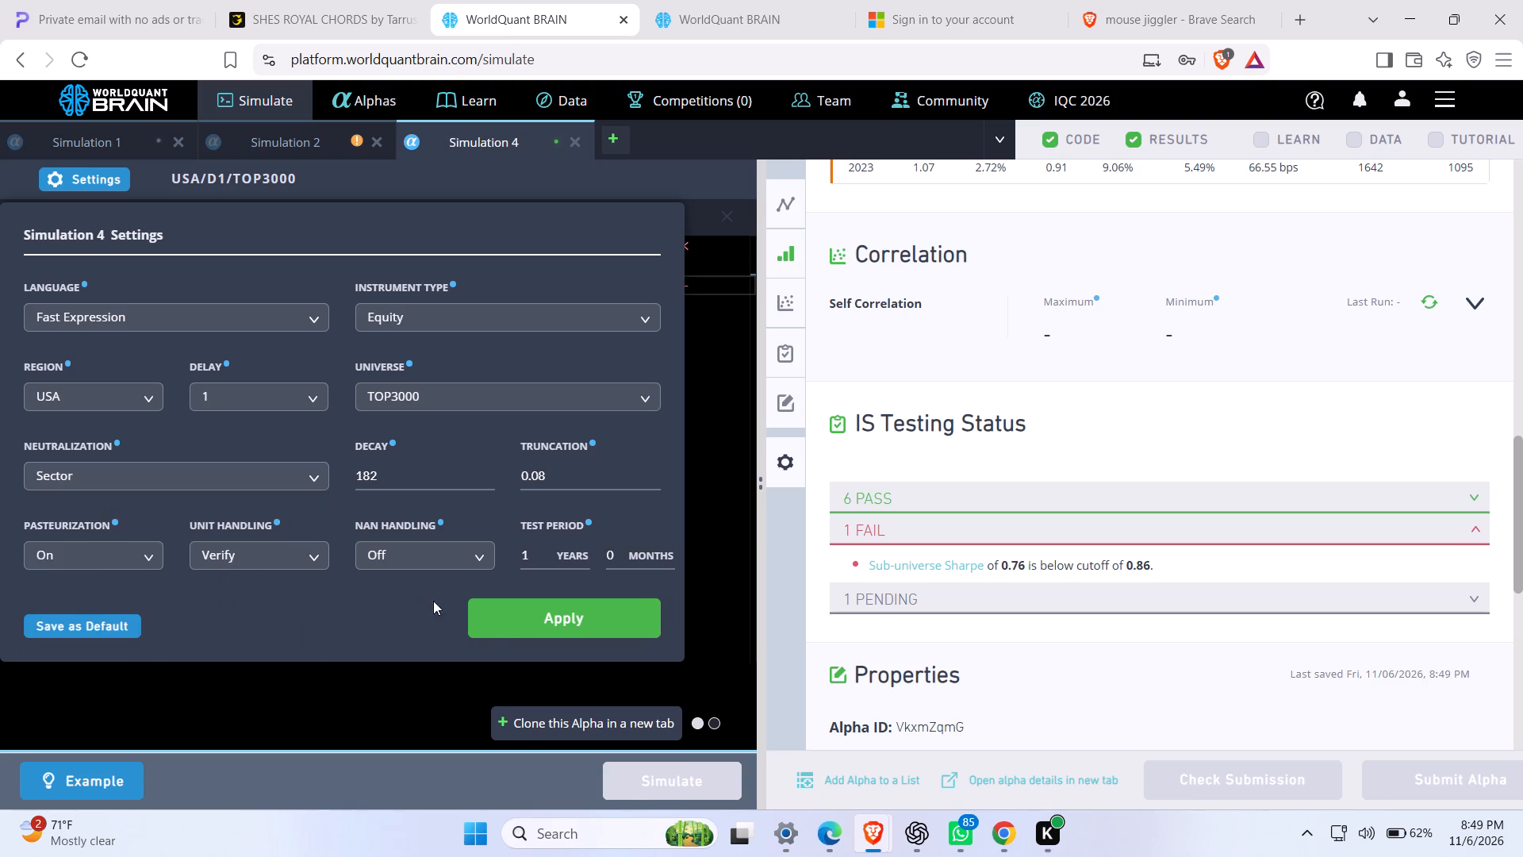
{"action": "left_click", "coordinate": [498, 627]}
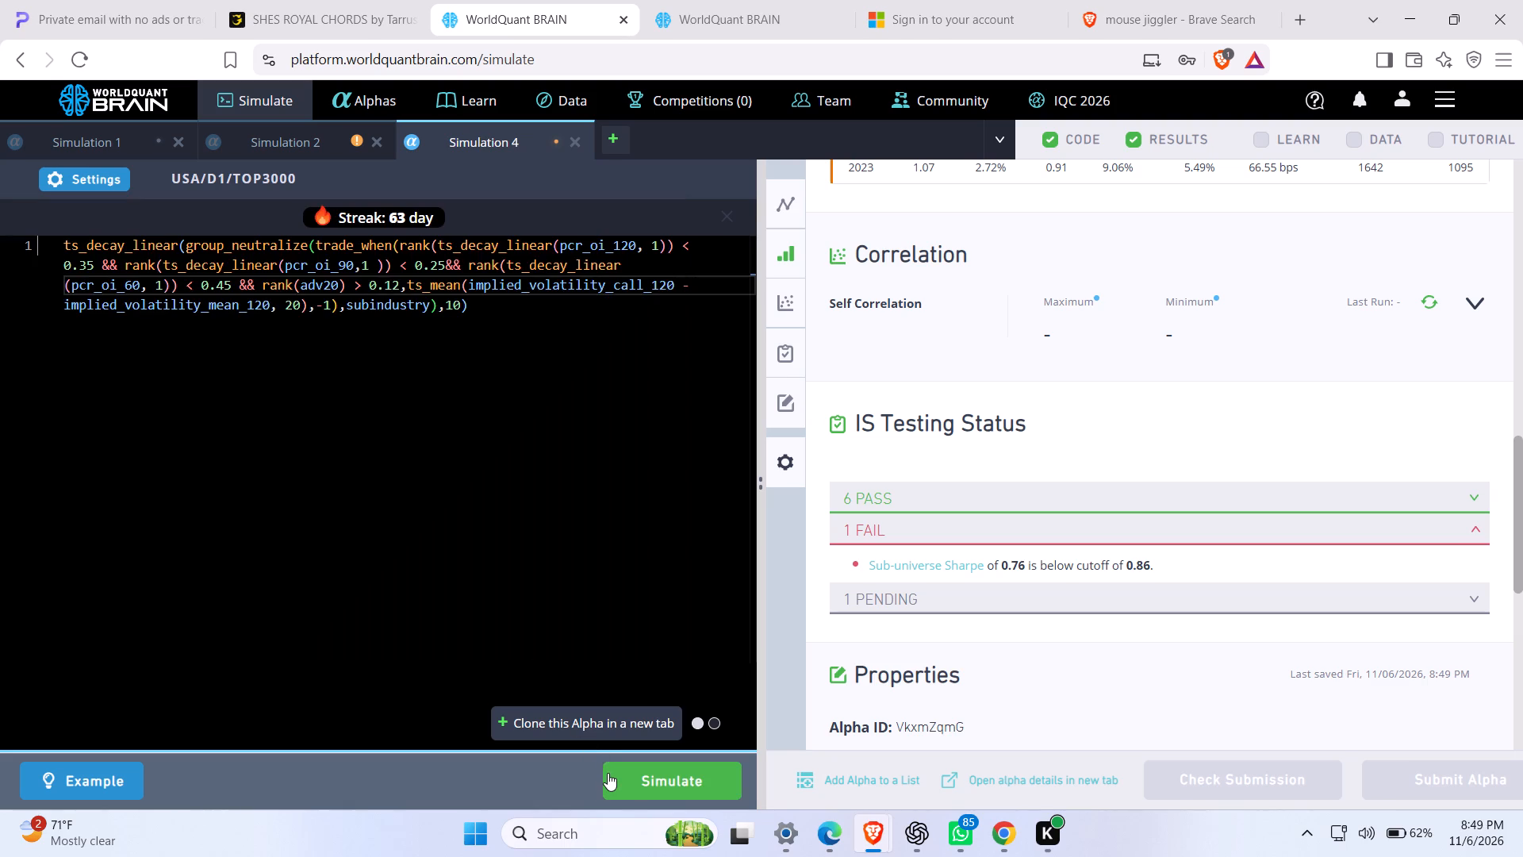
{"action": "left_click", "coordinate": [608, 773]}
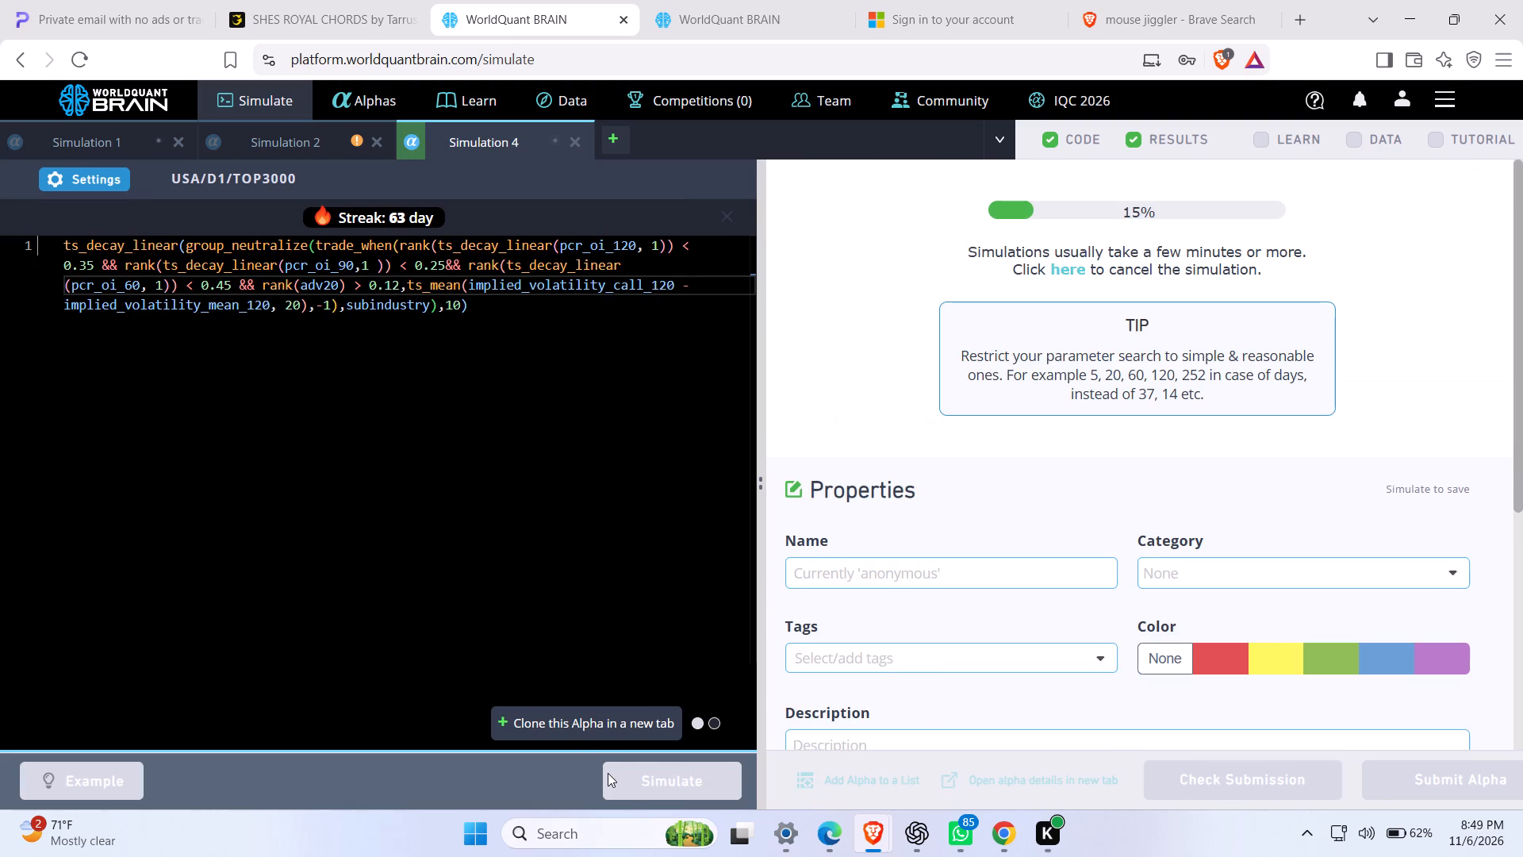
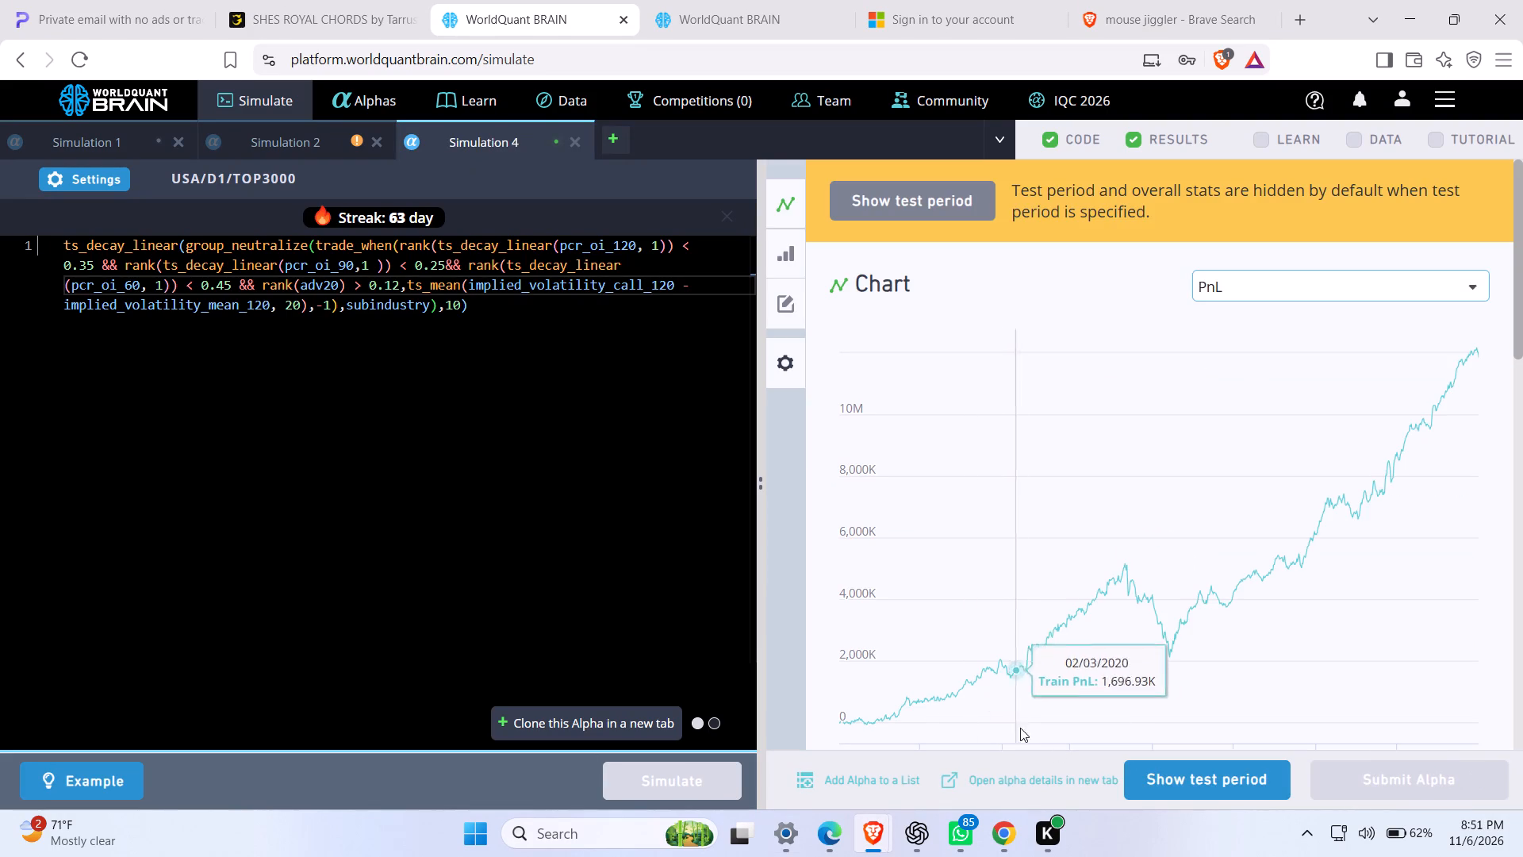
Show the test period in the Simulation 4 results and expand the failed check under IS Testing Status.
{"action": "left_click", "coordinate": [1134, 774]}
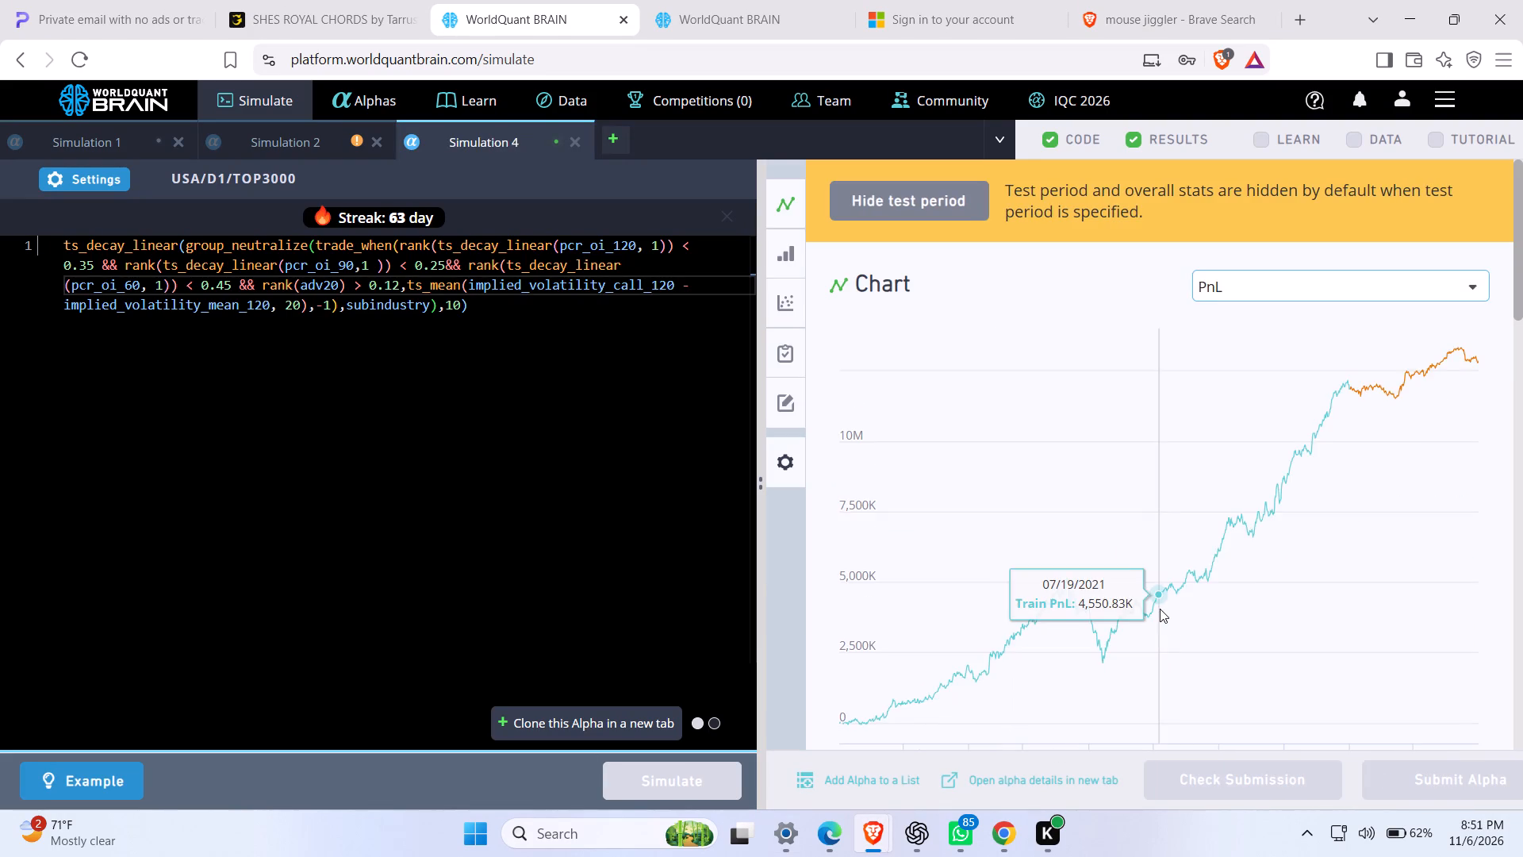
{"action": "scroll", "coordinate": [1160, 609], "scroll_direction": "down", "scroll_amount": 5}
{"action": "double_click", "coordinate": [1161, 644]}
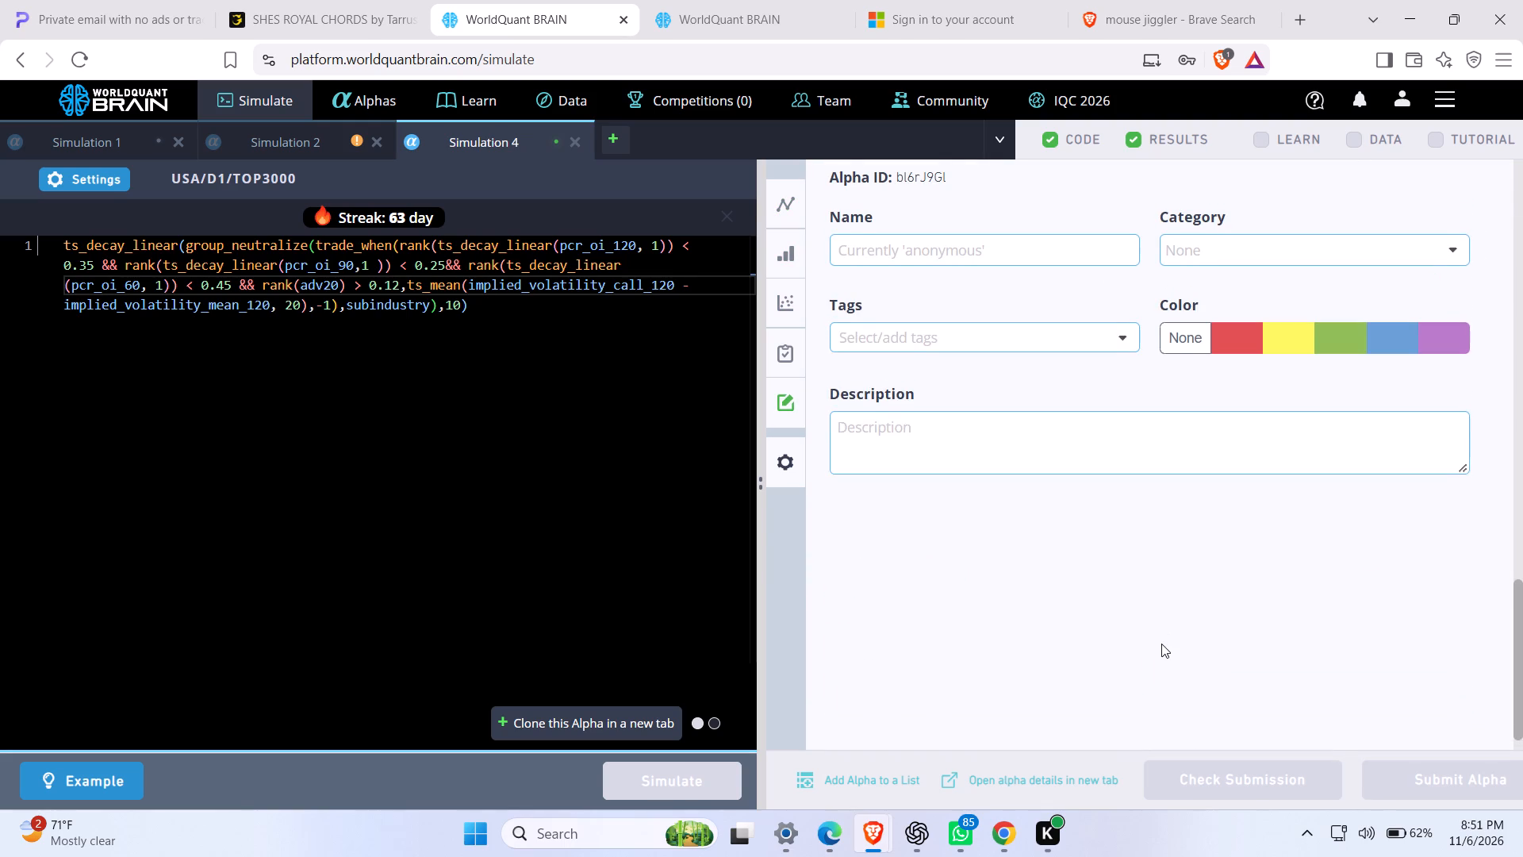
{"action": "scroll", "coordinate": [1161, 644], "scroll_direction": "up", "scroll_amount": 3}
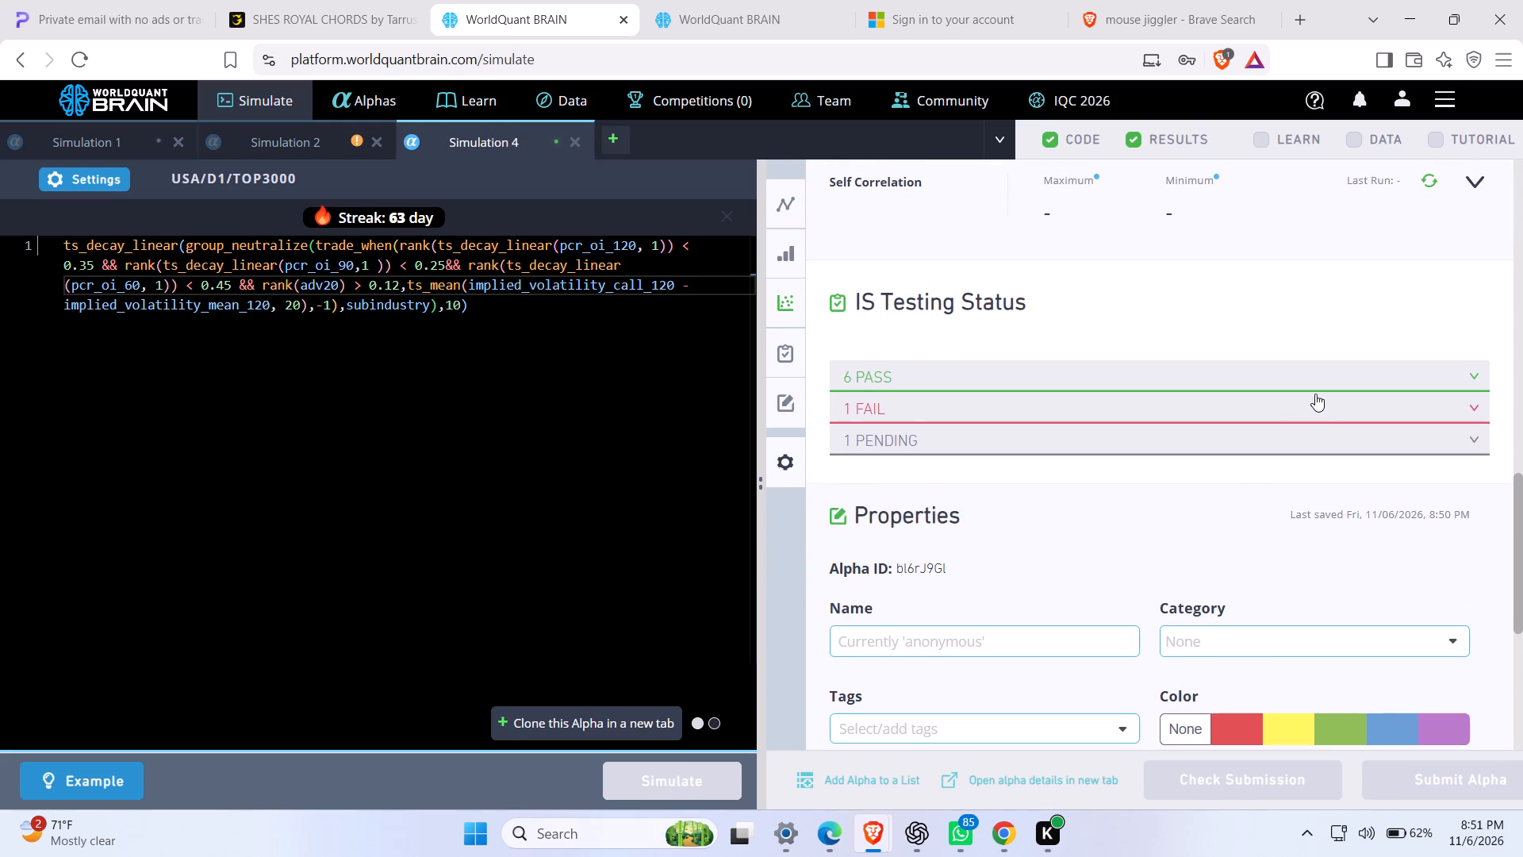
{"action": "left_click", "coordinate": [1329, 410]}
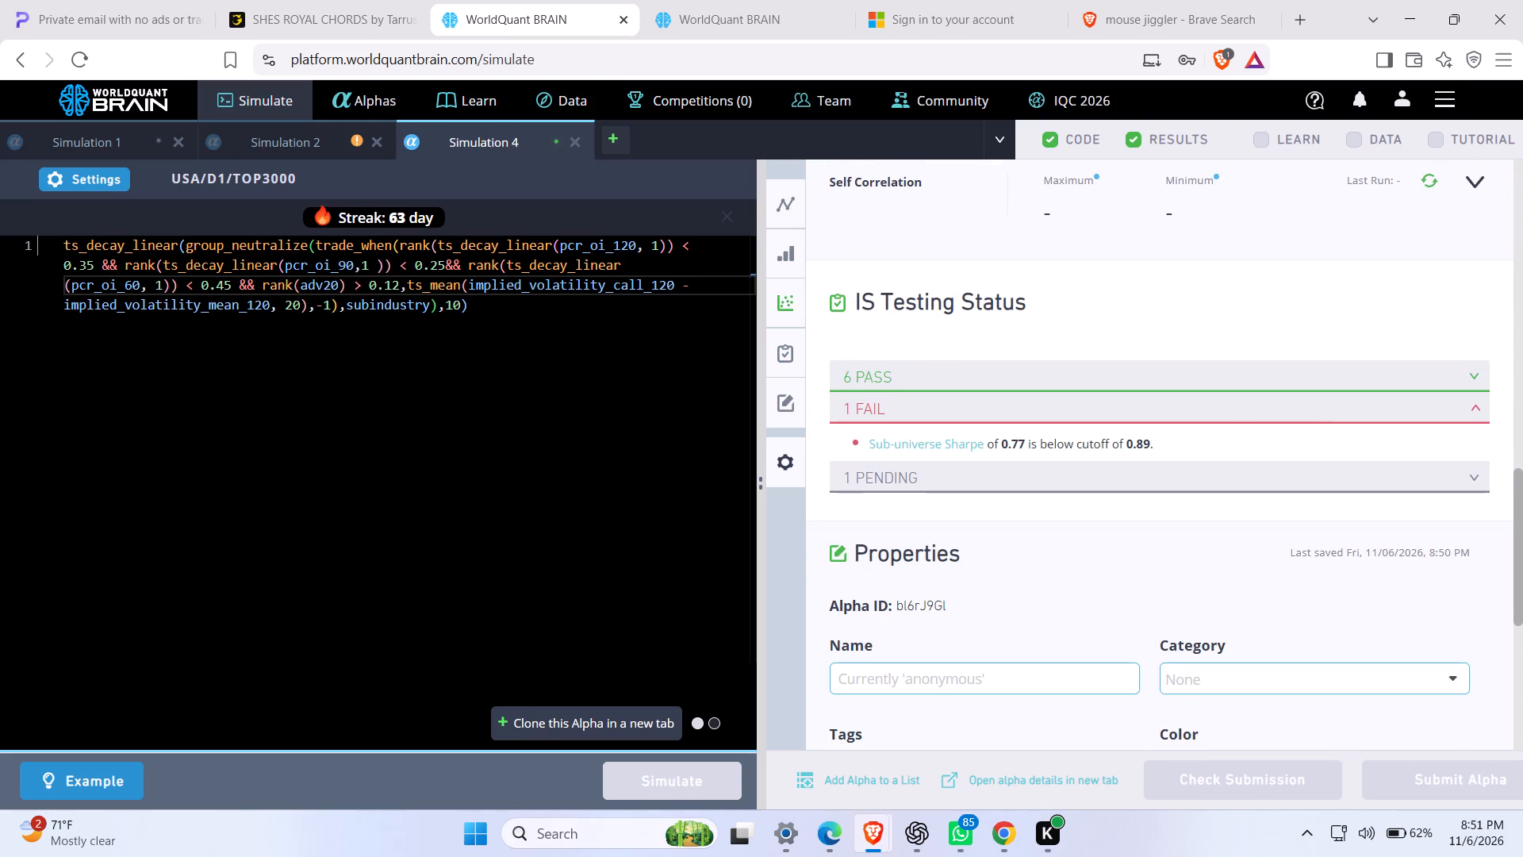
Set Simulation 4's neutralization to Subindustry and decay to 16, apply the settings, and run the simulation again.
{"action": "left_click", "coordinate": [71, 182]}
{"action": "left_click", "coordinate": [234, 494]}
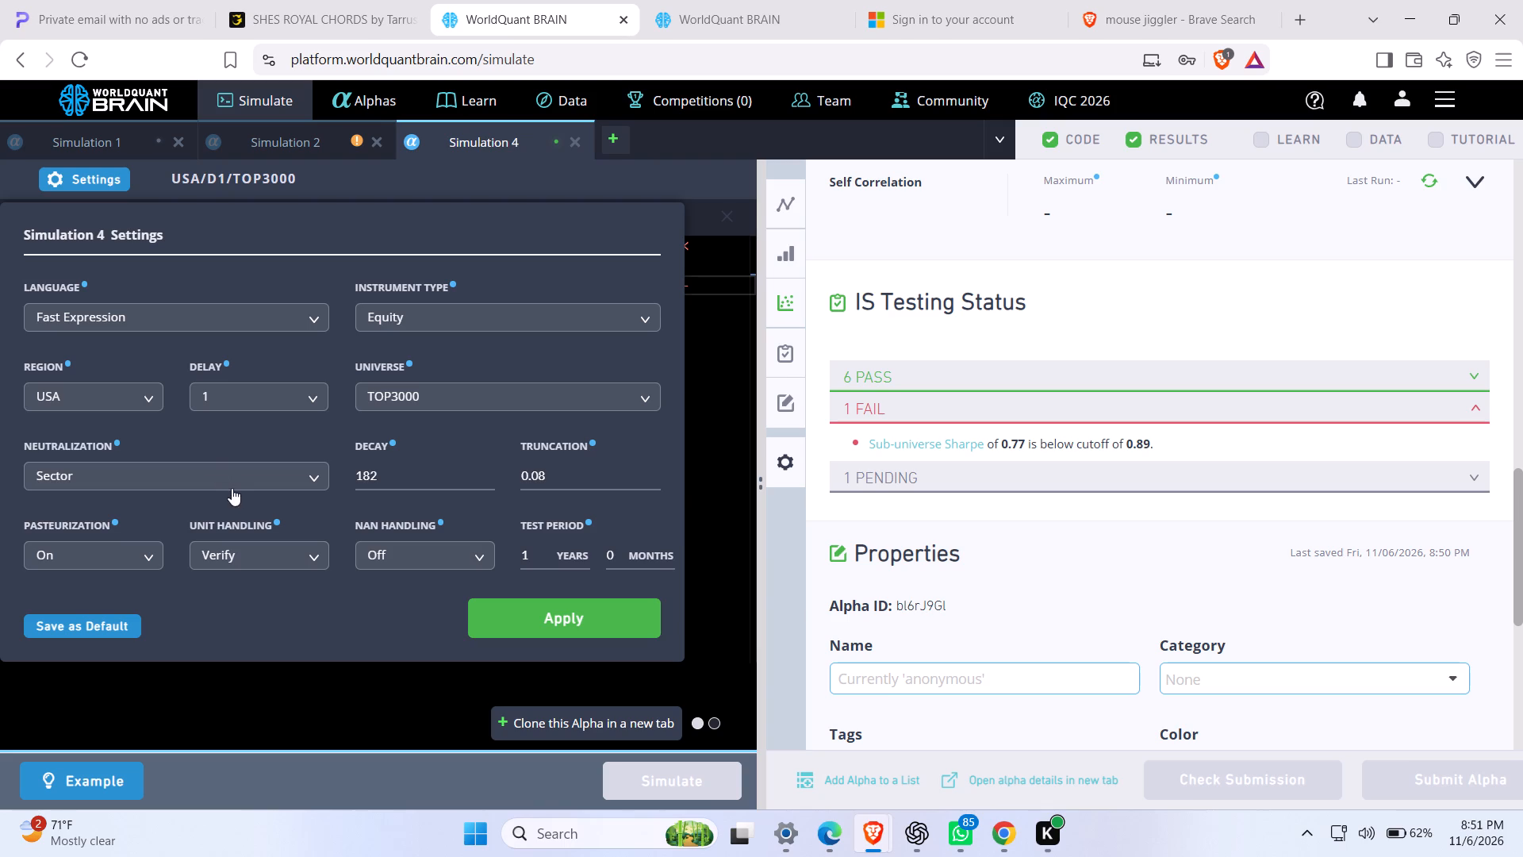
{"action": "left_click", "coordinate": [232, 488]}
{"action": "left_click", "coordinate": [219, 613]}
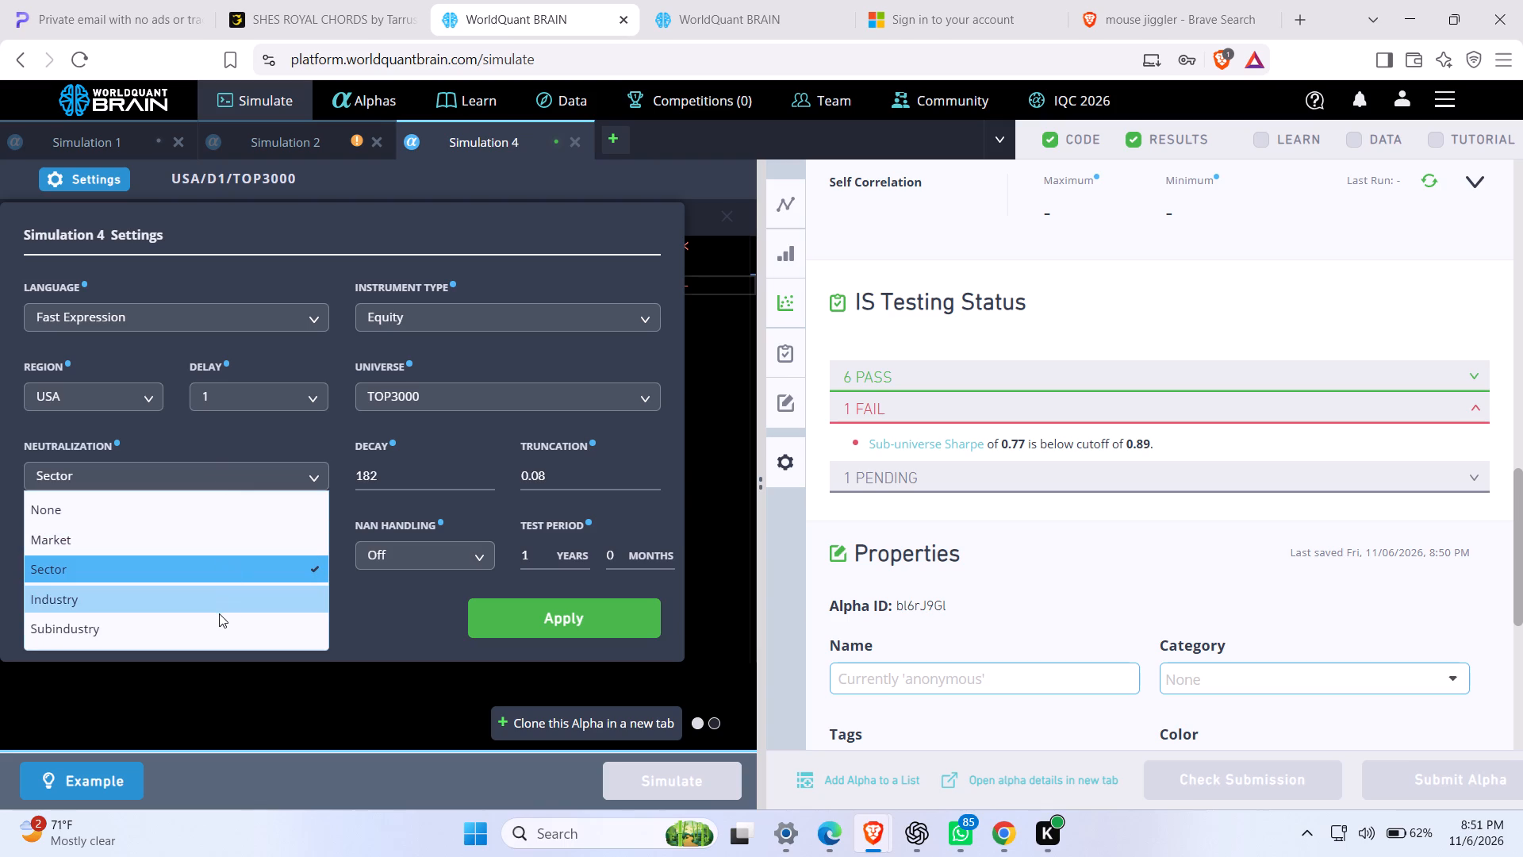
{"action": "left_click", "coordinate": [184, 617]}
{"action": "left_click", "coordinate": [386, 478]}
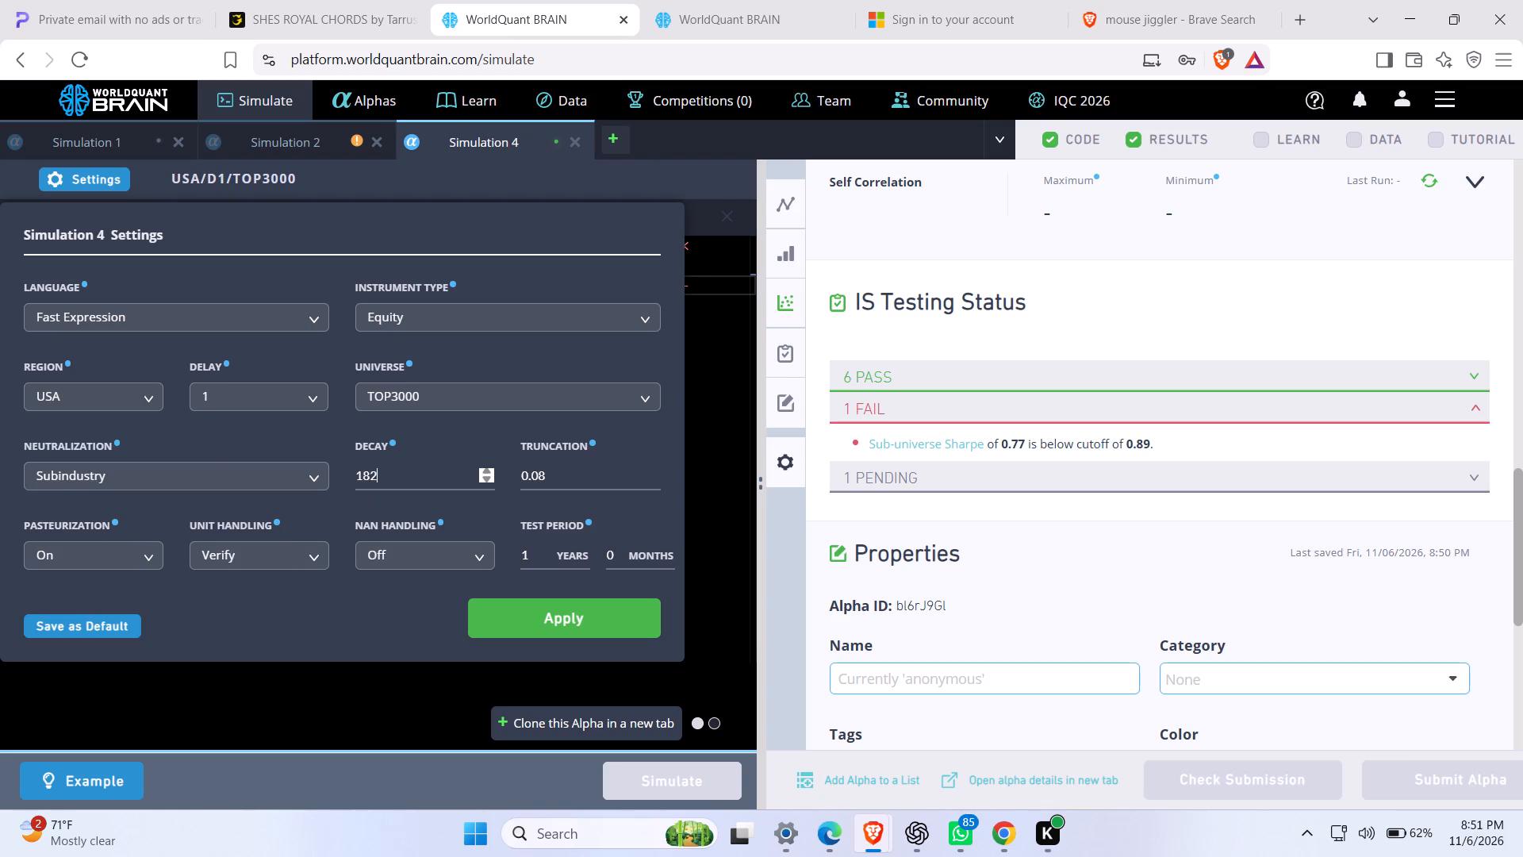
{"action": "key", "text": "BackSpace"}
{"action": "key", "text": "BackSpace"}
{"action": "key", "text": "6"}
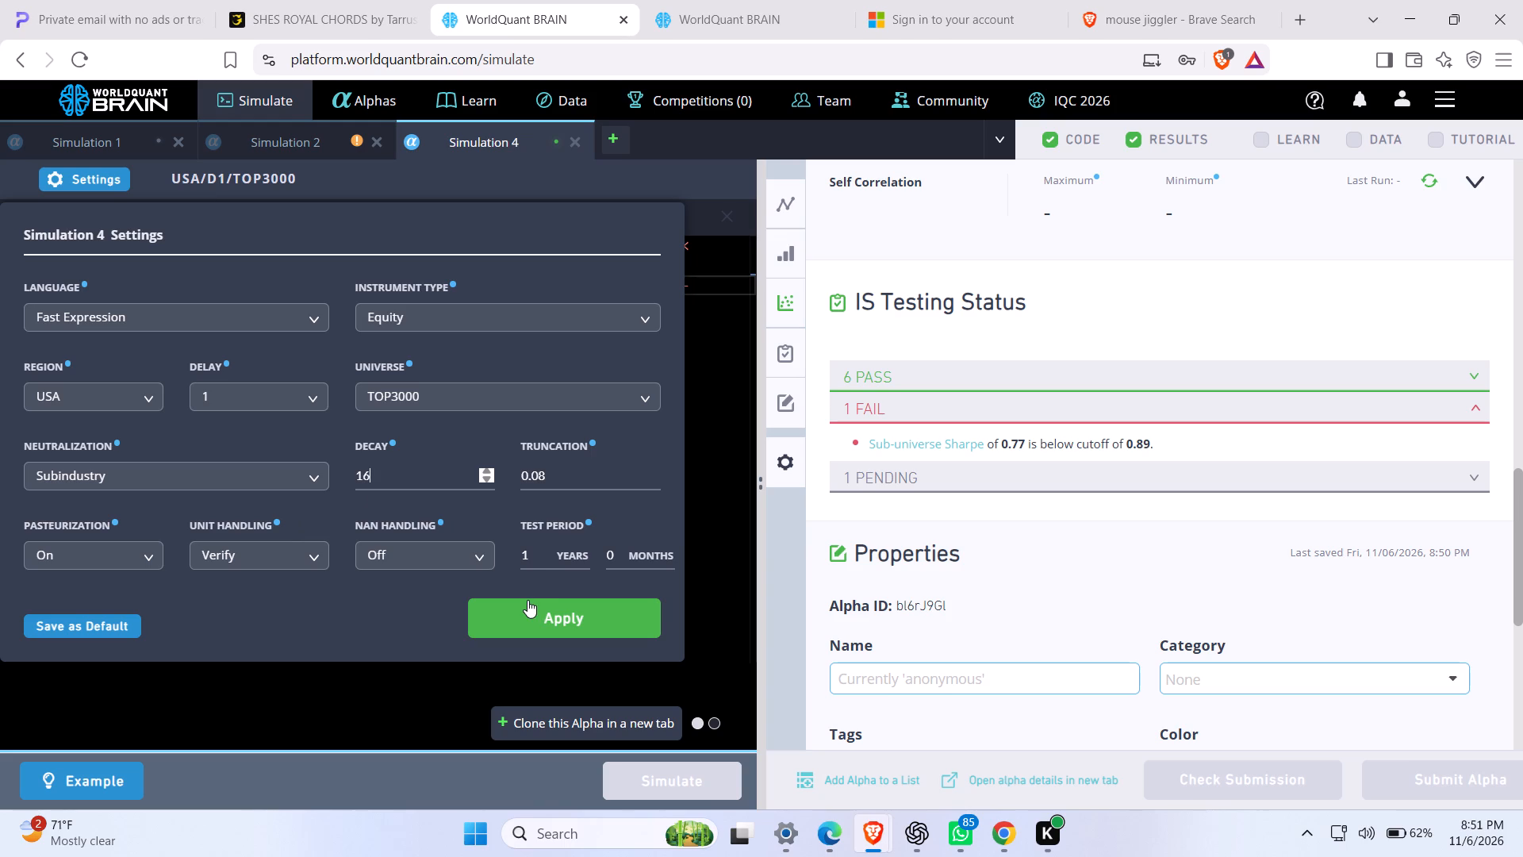
{"action": "left_click", "coordinate": [527, 600]}
{"action": "left_click", "coordinate": [641, 778]}
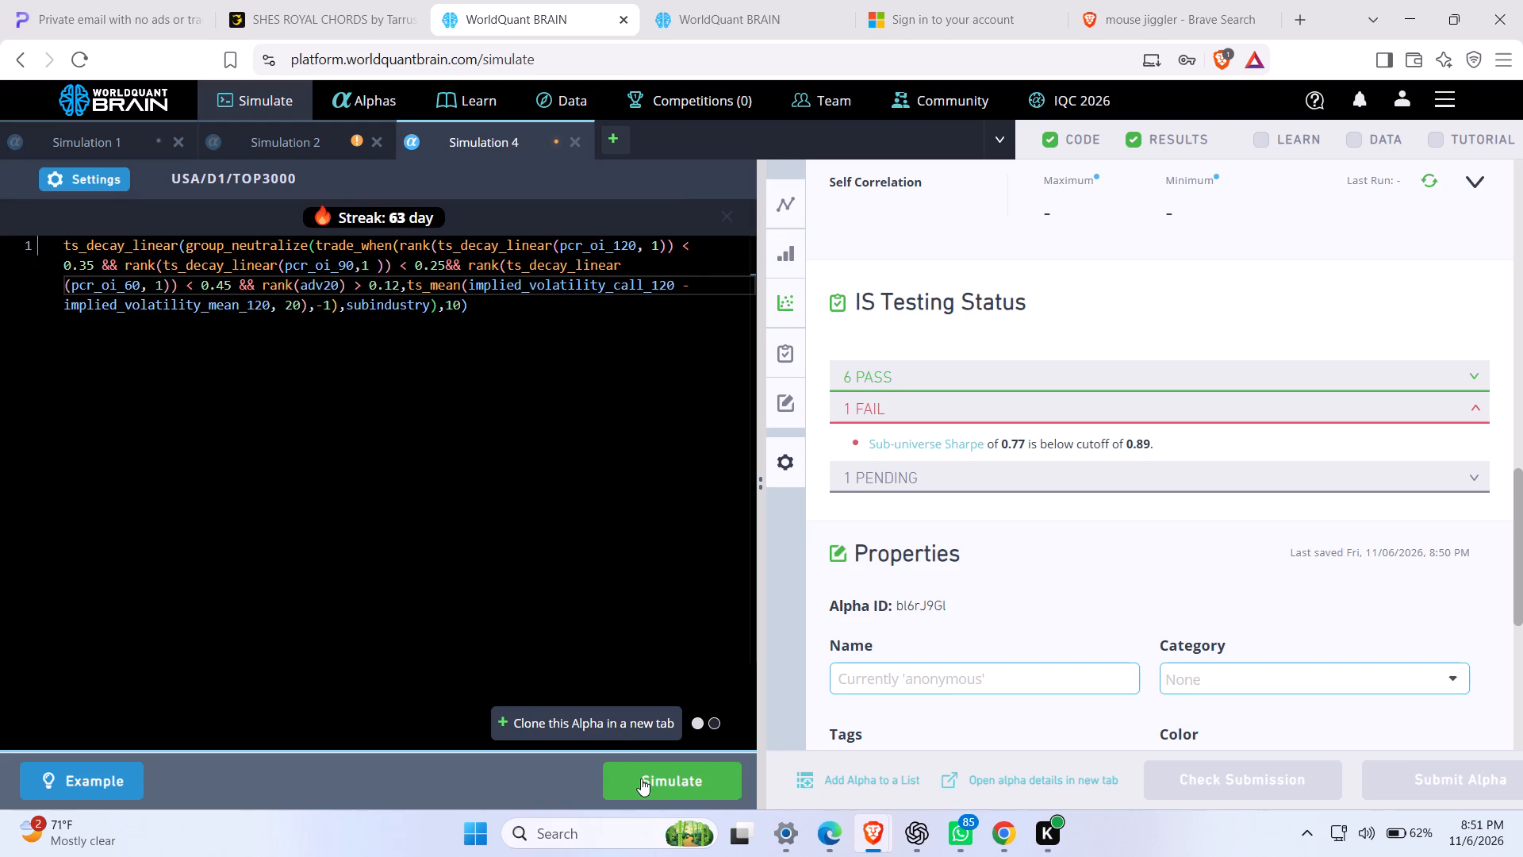
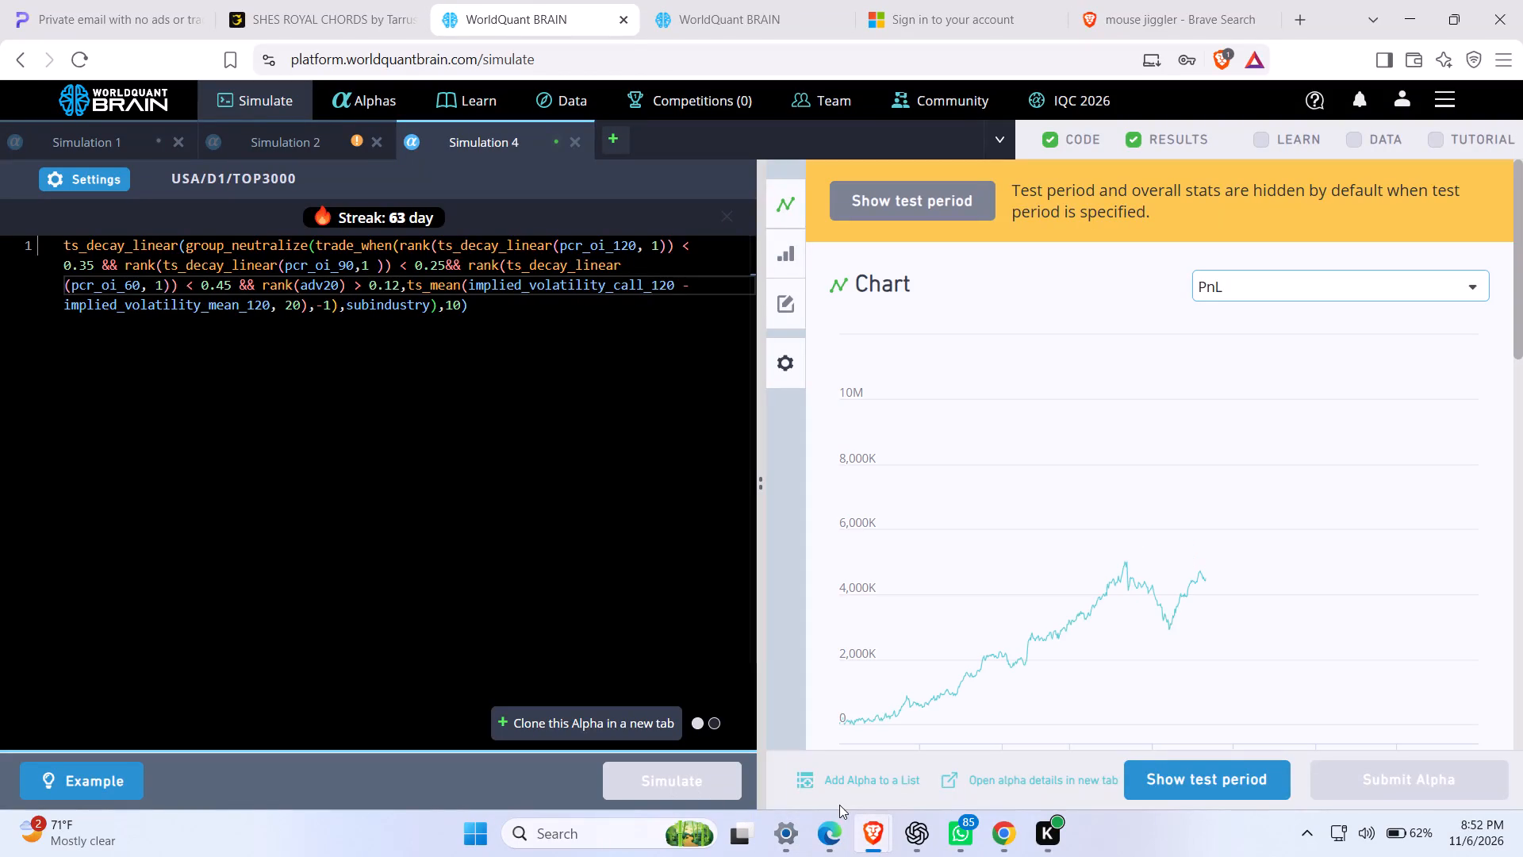
Show the test period in the Simulation 4 results and expand the failed check under IS Testing Status.
{"action": "left_click", "coordinate": [1172, 778]}
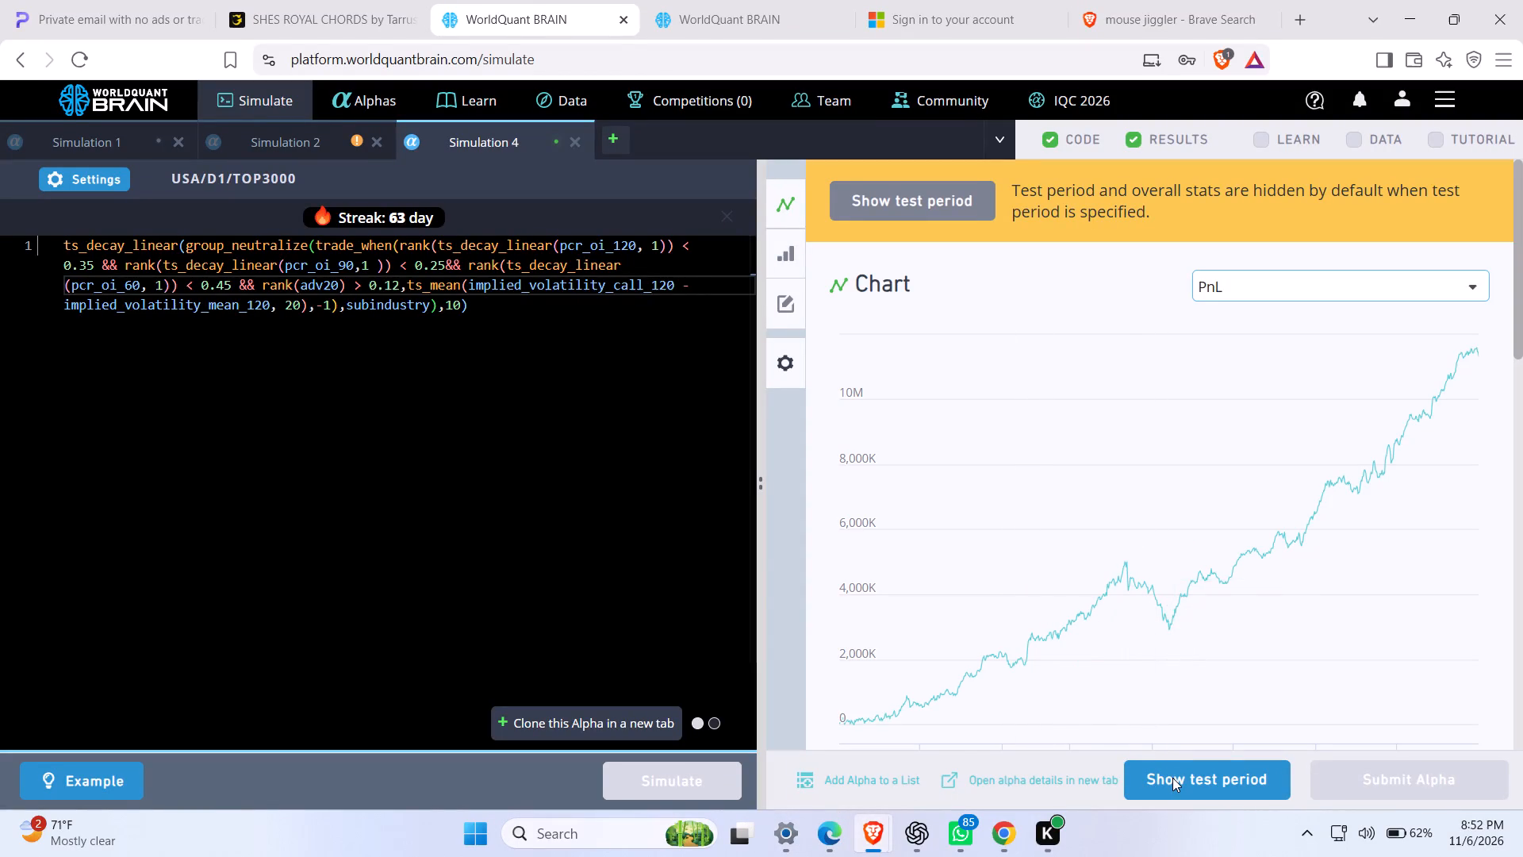
{"action": "left_click", "coordinate": [1521, 702]}
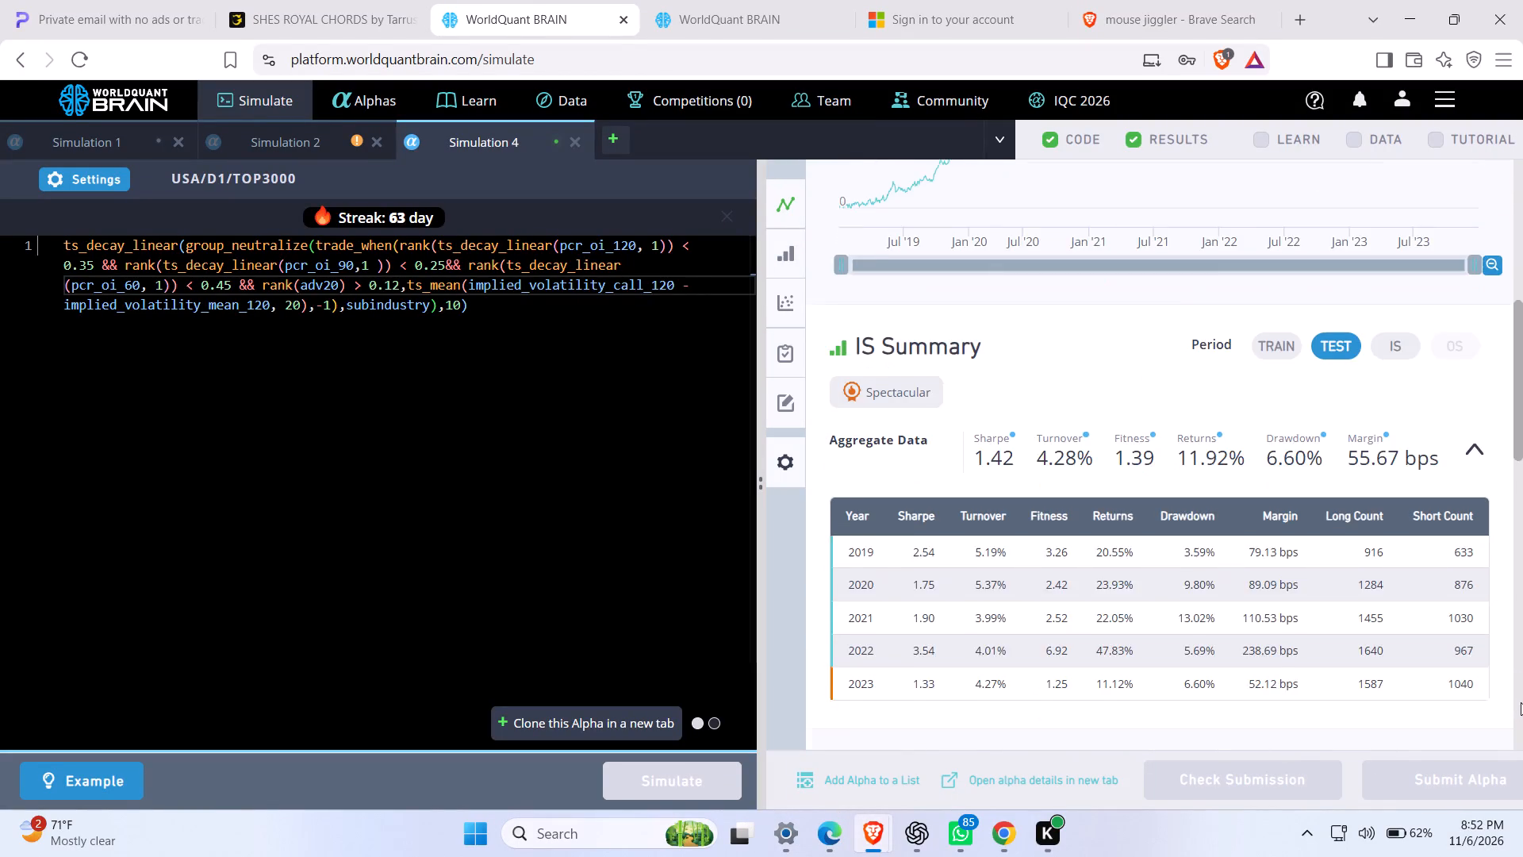
{"action": "left_click", "coordinate": [1521, 702]}
{"action": "left_click", "coordinate": [1479, 525]}
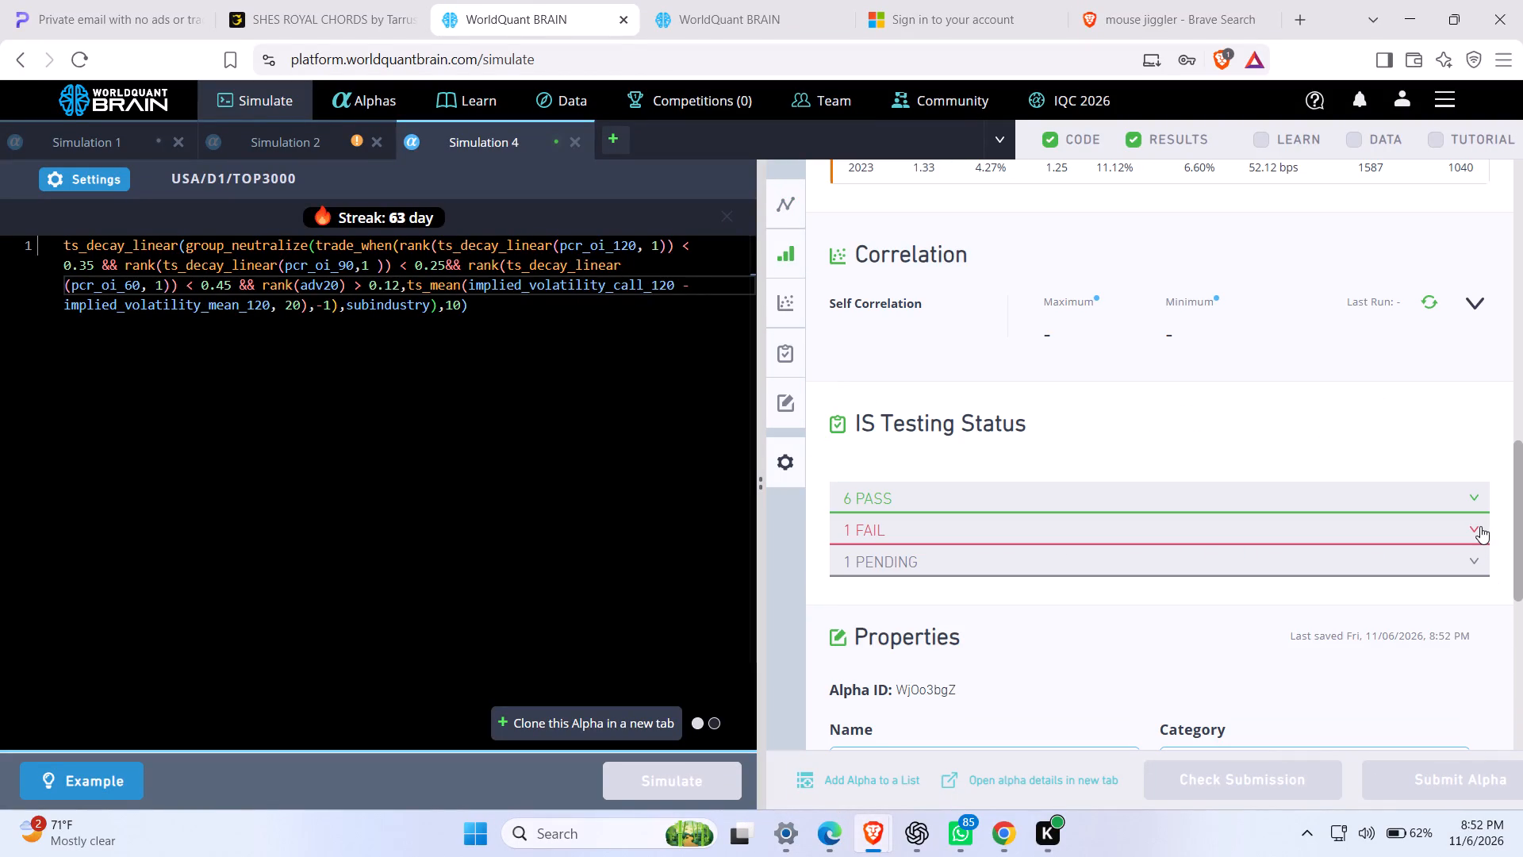
Set Simulation 4's decay to 10, apply the settings, and run the simulation again.
{"action": "left_click", "coordinate": [121, 171]}
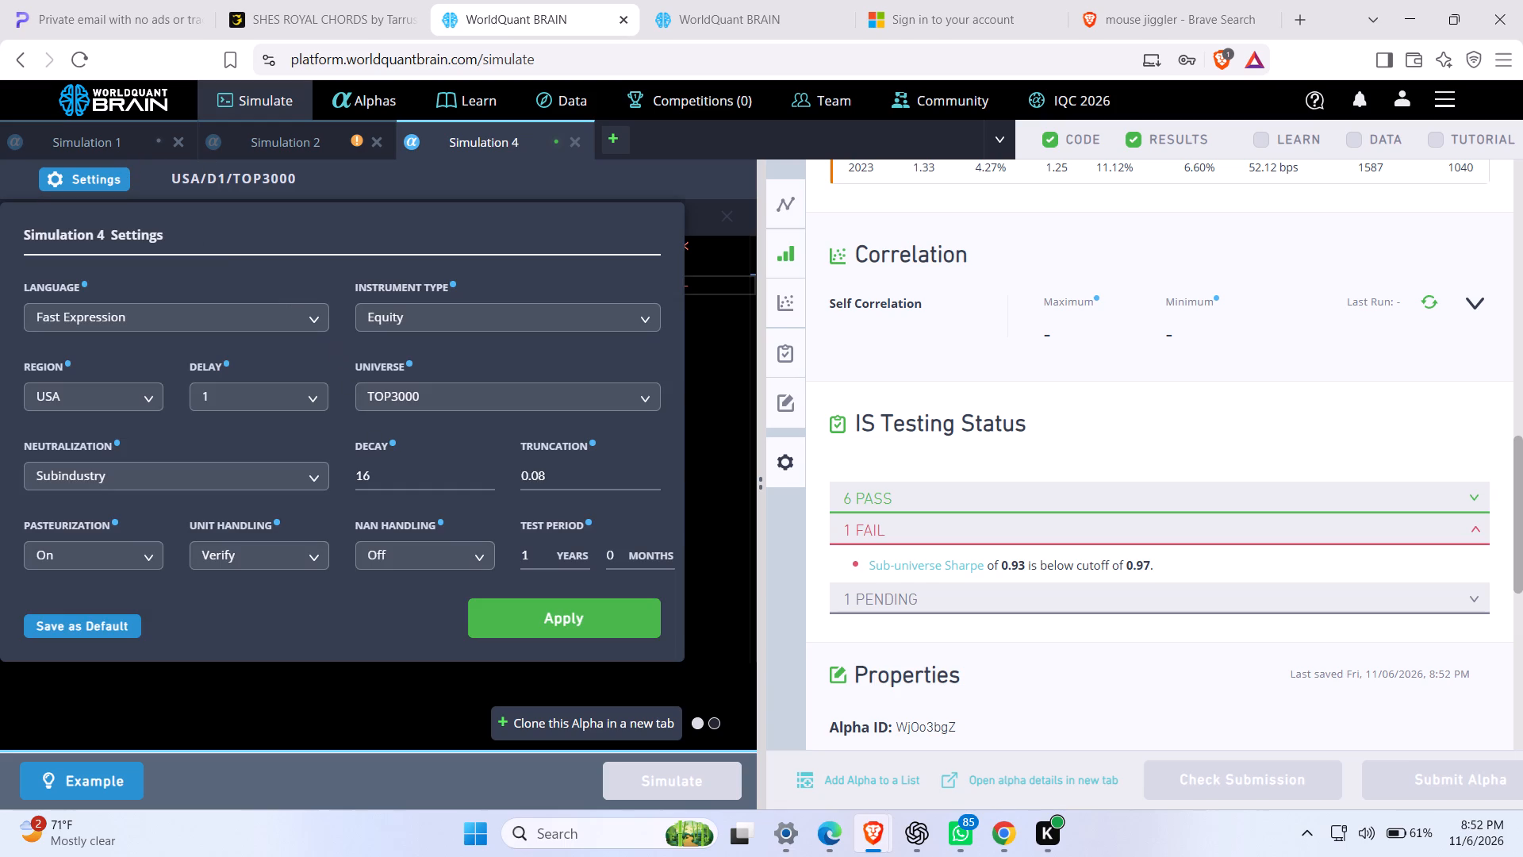
{"action": "left_click", "coordinate": [382, 469]}
{"action": "key", "text": "BackSpace"}
{"action": "key", "text": "0"}
{"action": "left_click", "coordinate": [531, 629]}
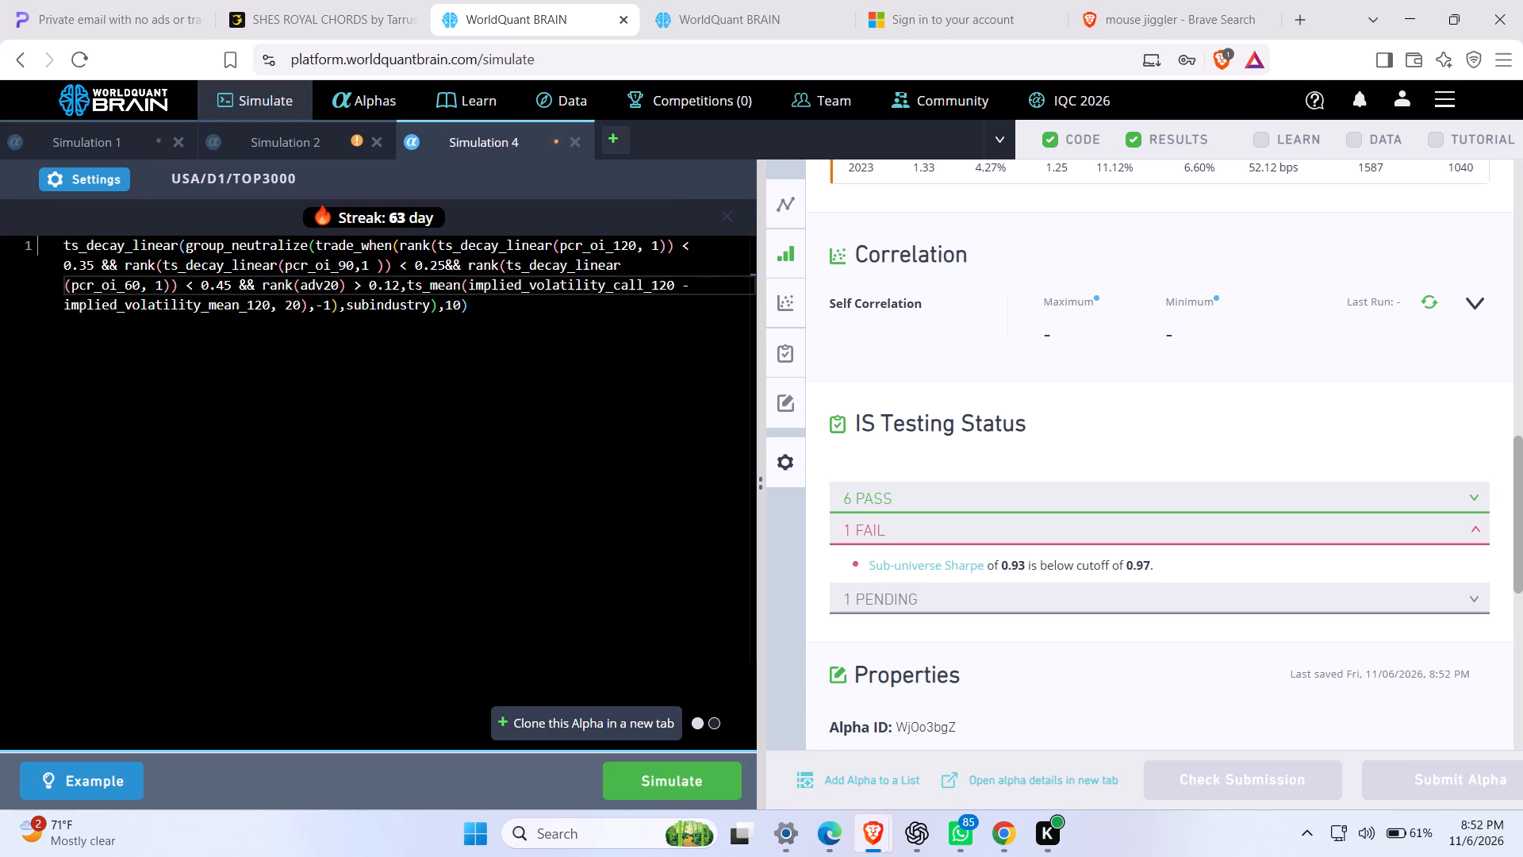
{"action": "left_click", "coordinate": [619, 767]}
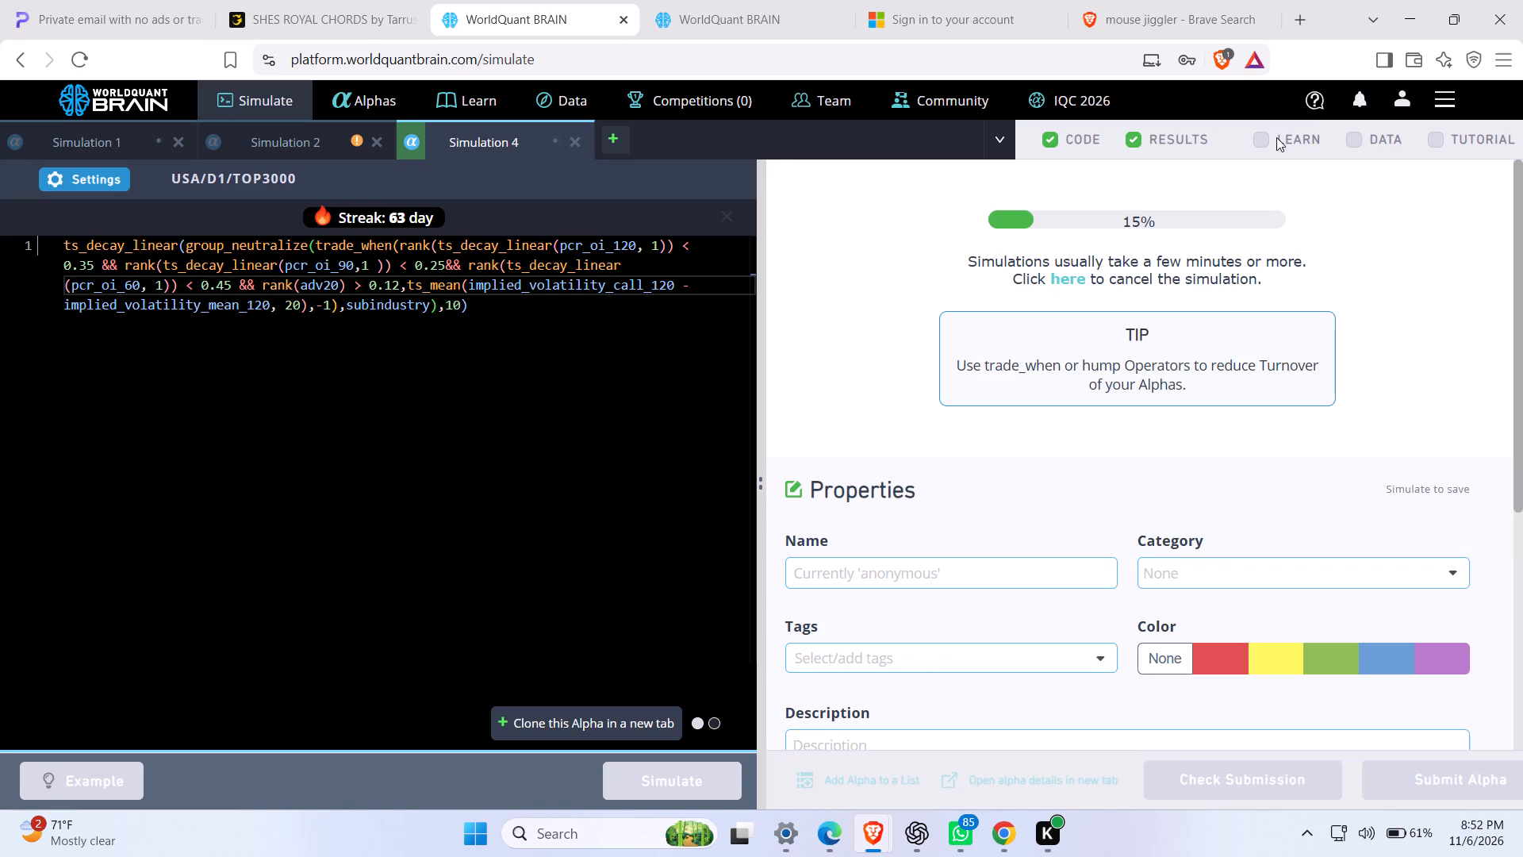
Read the tutorial page on becoming a BRAIN Research Consultant down to its final certificate steps, and finish the tutorial.
{"action": "left_click", "coordinate": [1441, 139]}
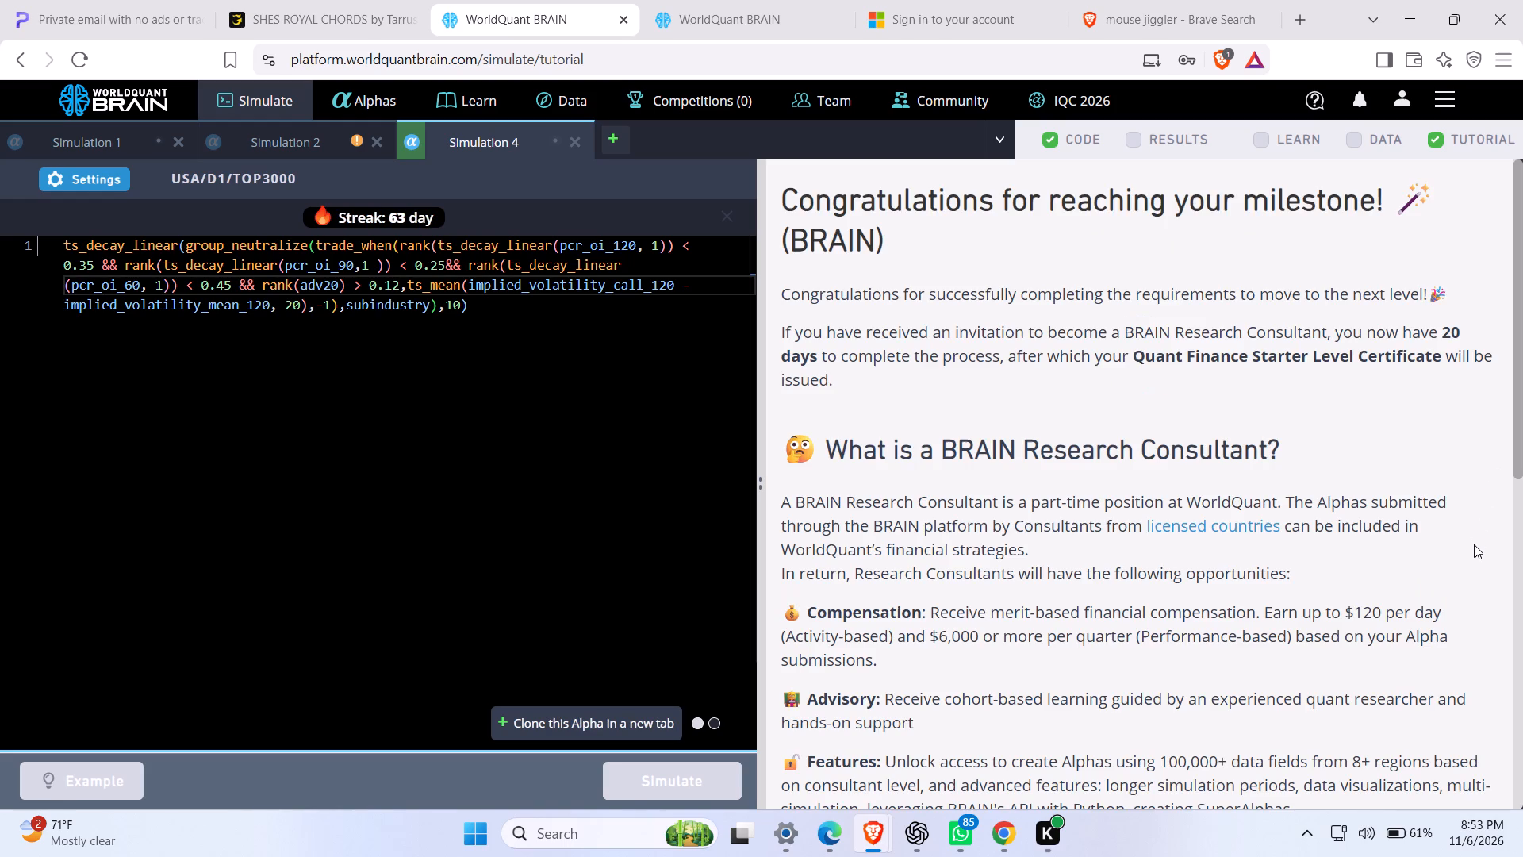
{"action": "left_click", "coordinate": [1498, 526]}
{"action": "scroll", "coordinate": [1498, 526], "scroll_direction": "down", "scroll_amount": 3}
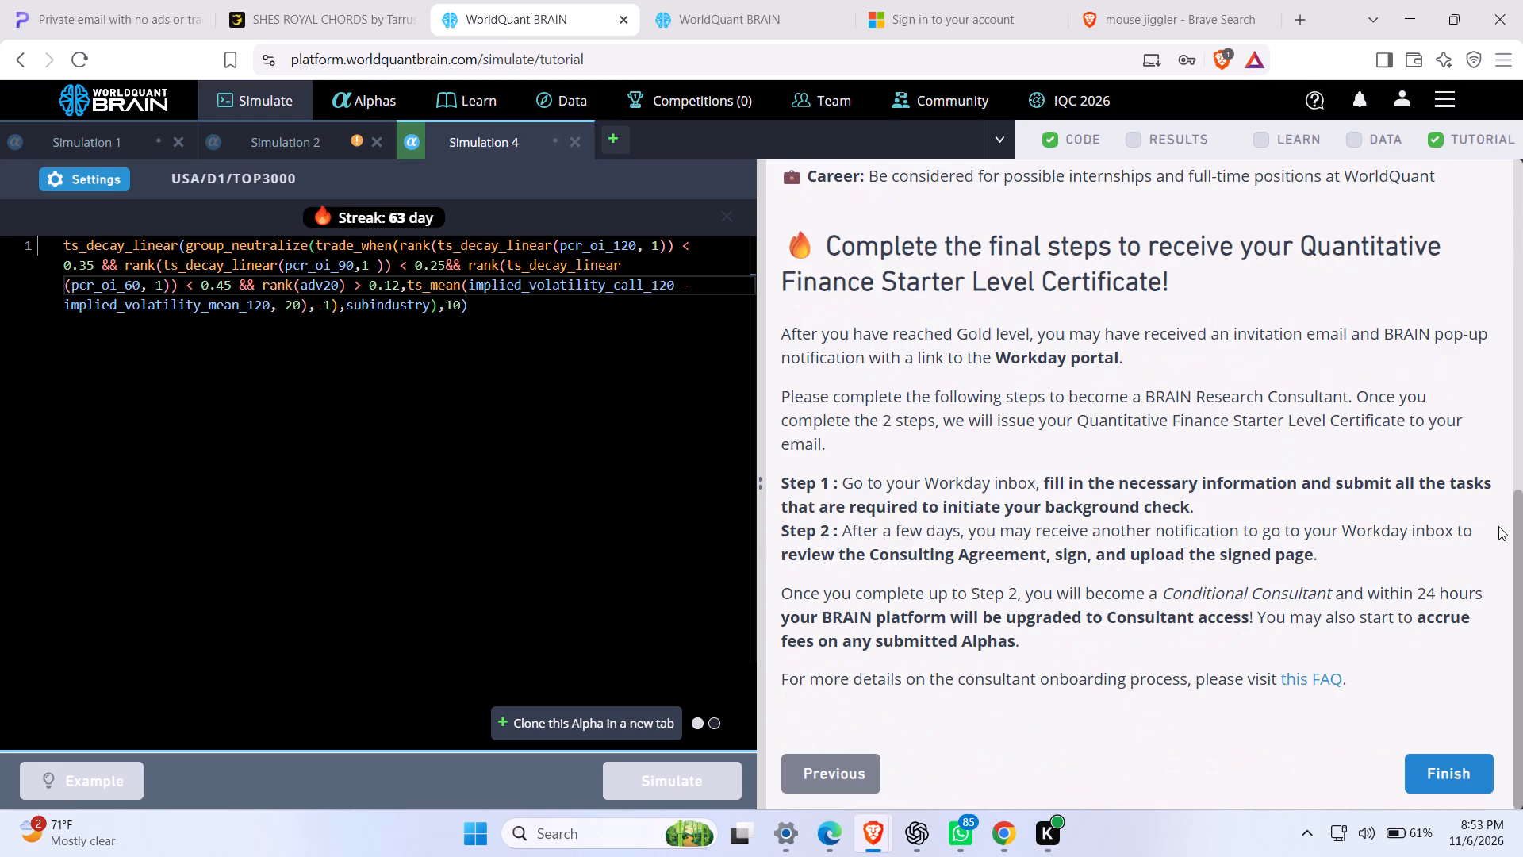
{"action": "scroll", "coordinate": [1498, 526], "scroll_direction": "down", "scroll_amount": 2}
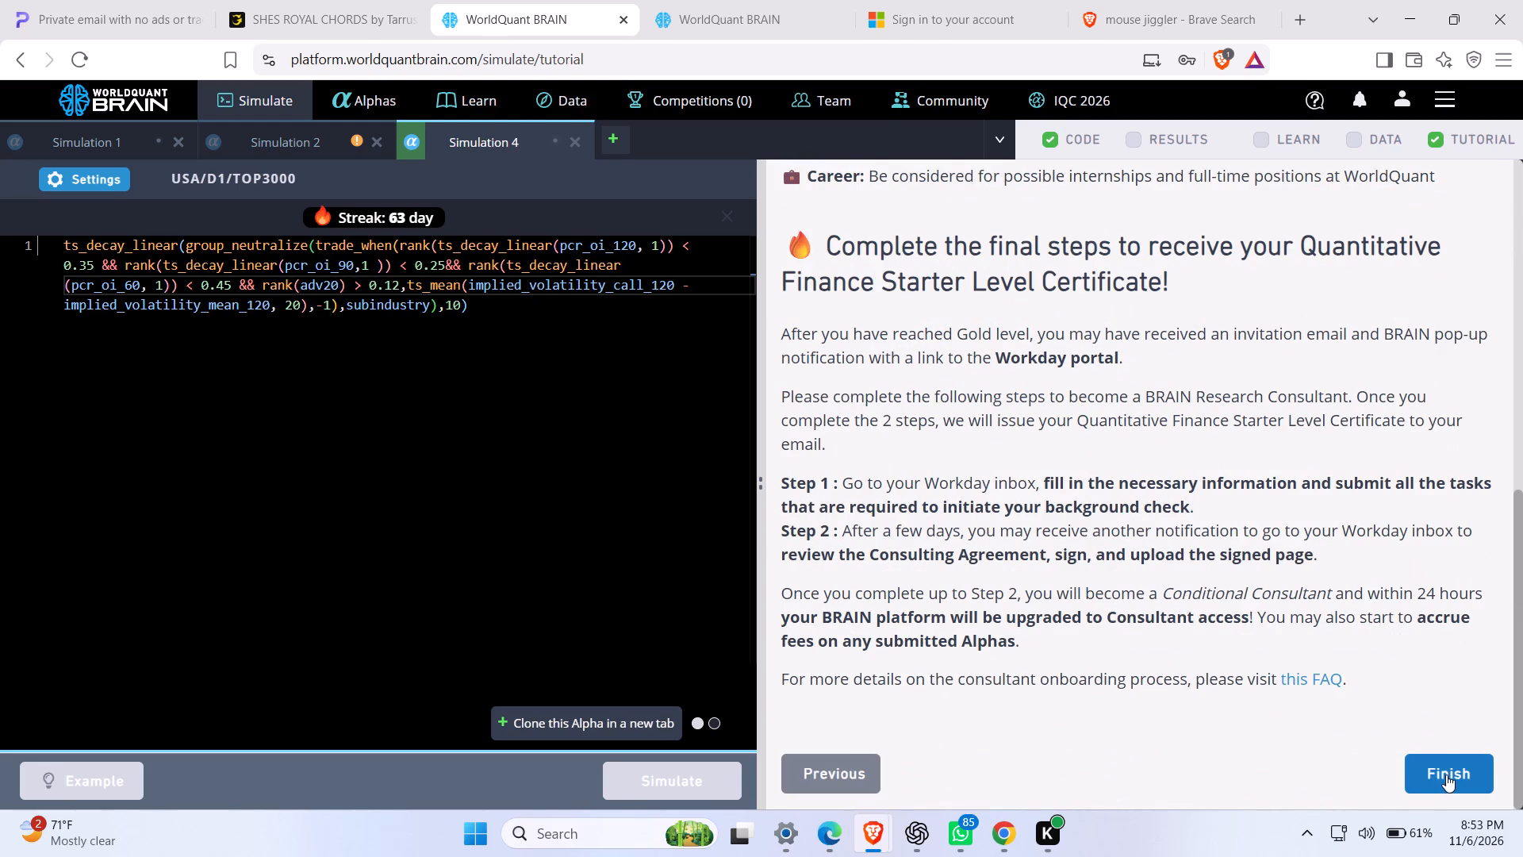
{"action": "left_click", "coordinate": [1446, 774]}
Look over the Learn courses while the simulation runs, and return to the Simulation 4 results.
{"action": "scroll", "coordinate": [1446, 774], "scroll_direction": "down", "scroll_amount": 1}
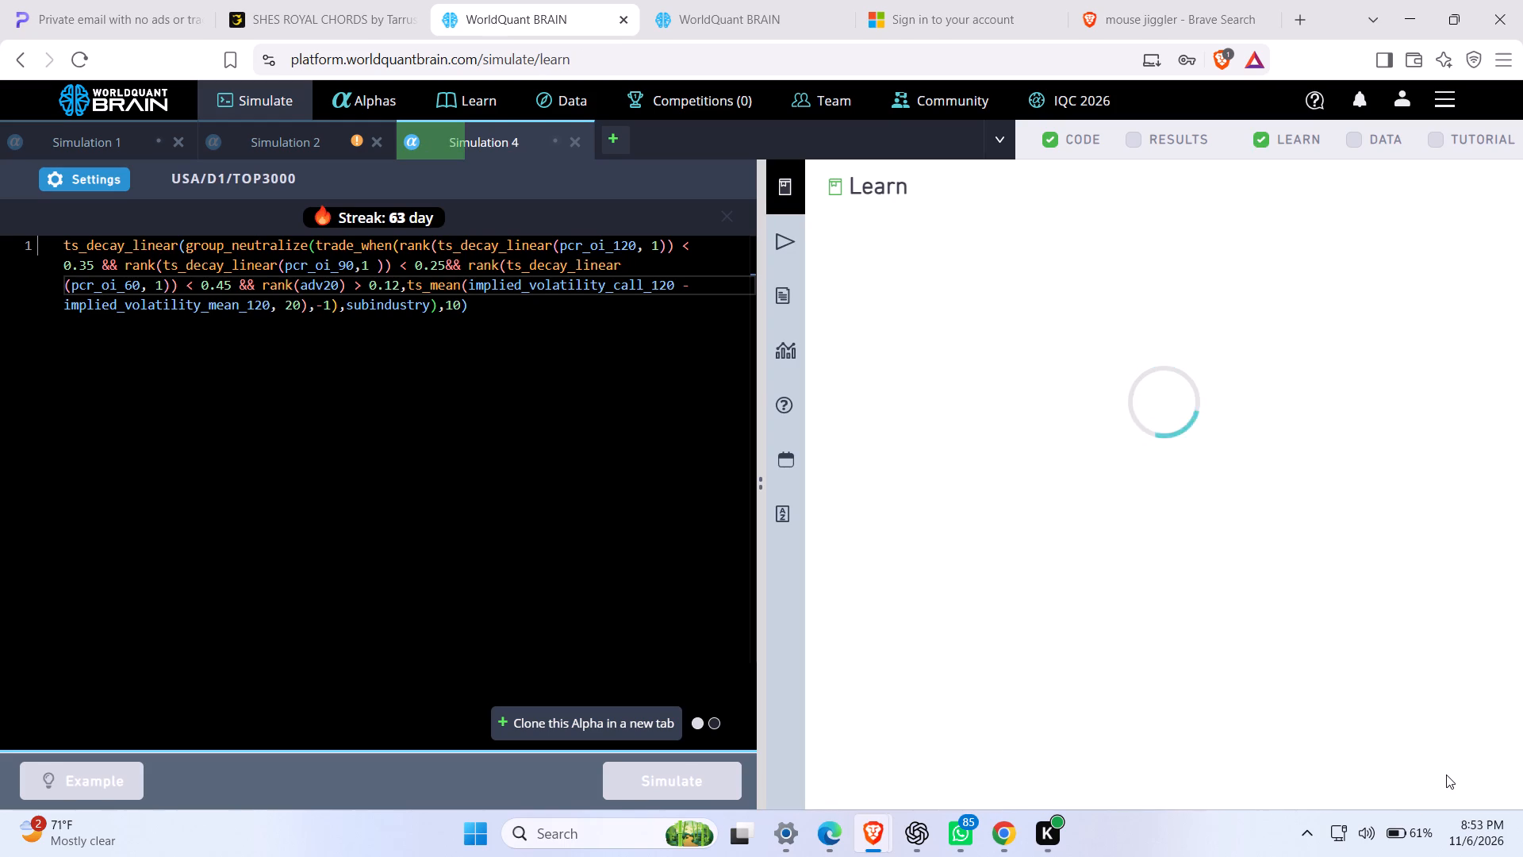
{"action": "scroll", "coordinate": [1446, 774], "scroll_direction": "down", "scroll_amount": 1}
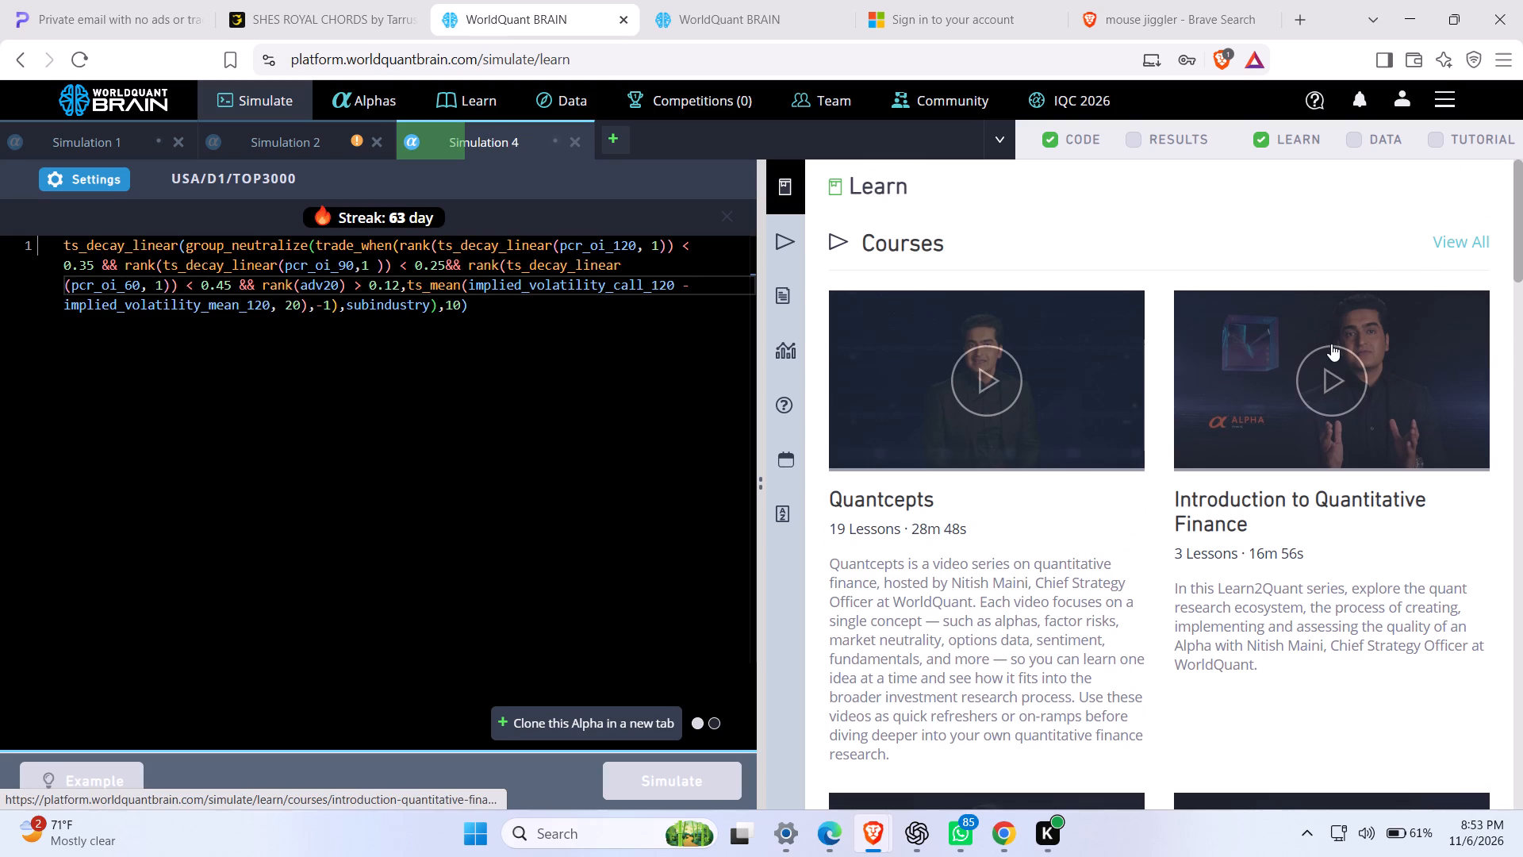
{"action": "left_click", "coordinate": [540, 524]}
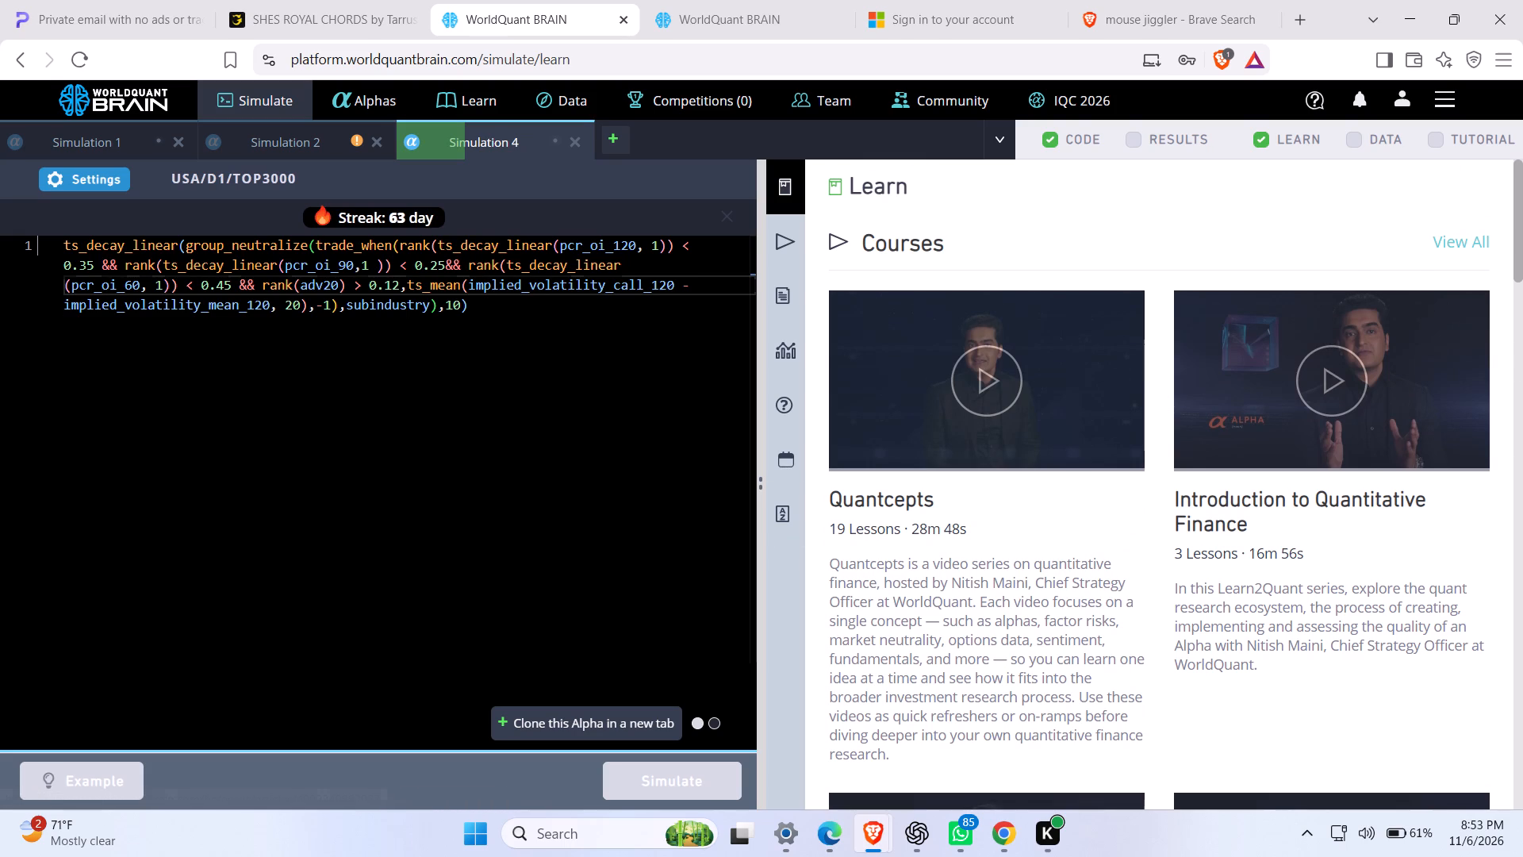
{"action": "left_click", "coordinate": [1135, 150]}
{"action": "left_click", "coordinate": [1138, 143]}
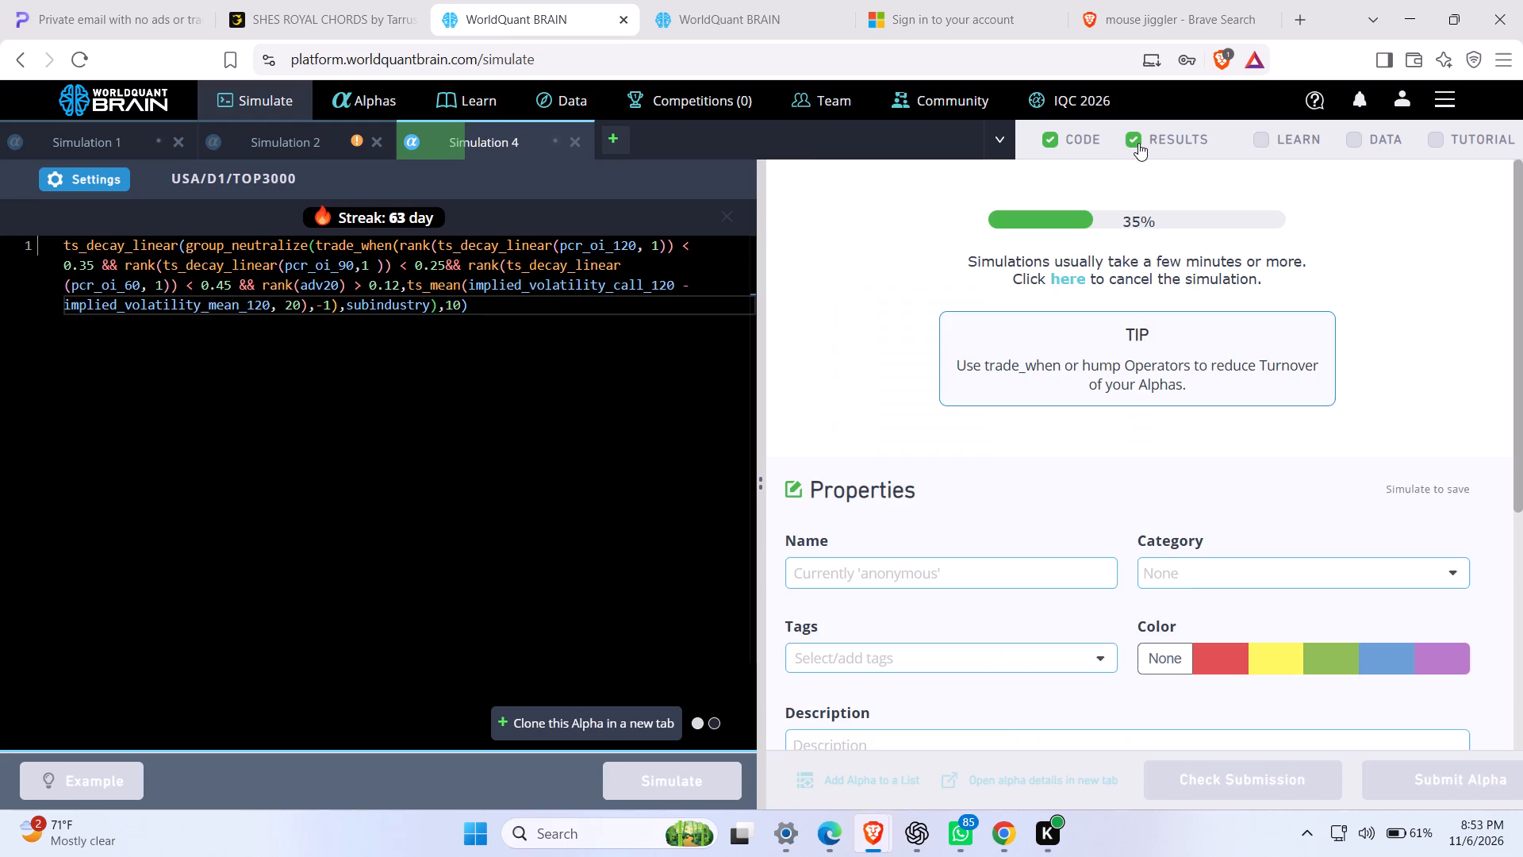
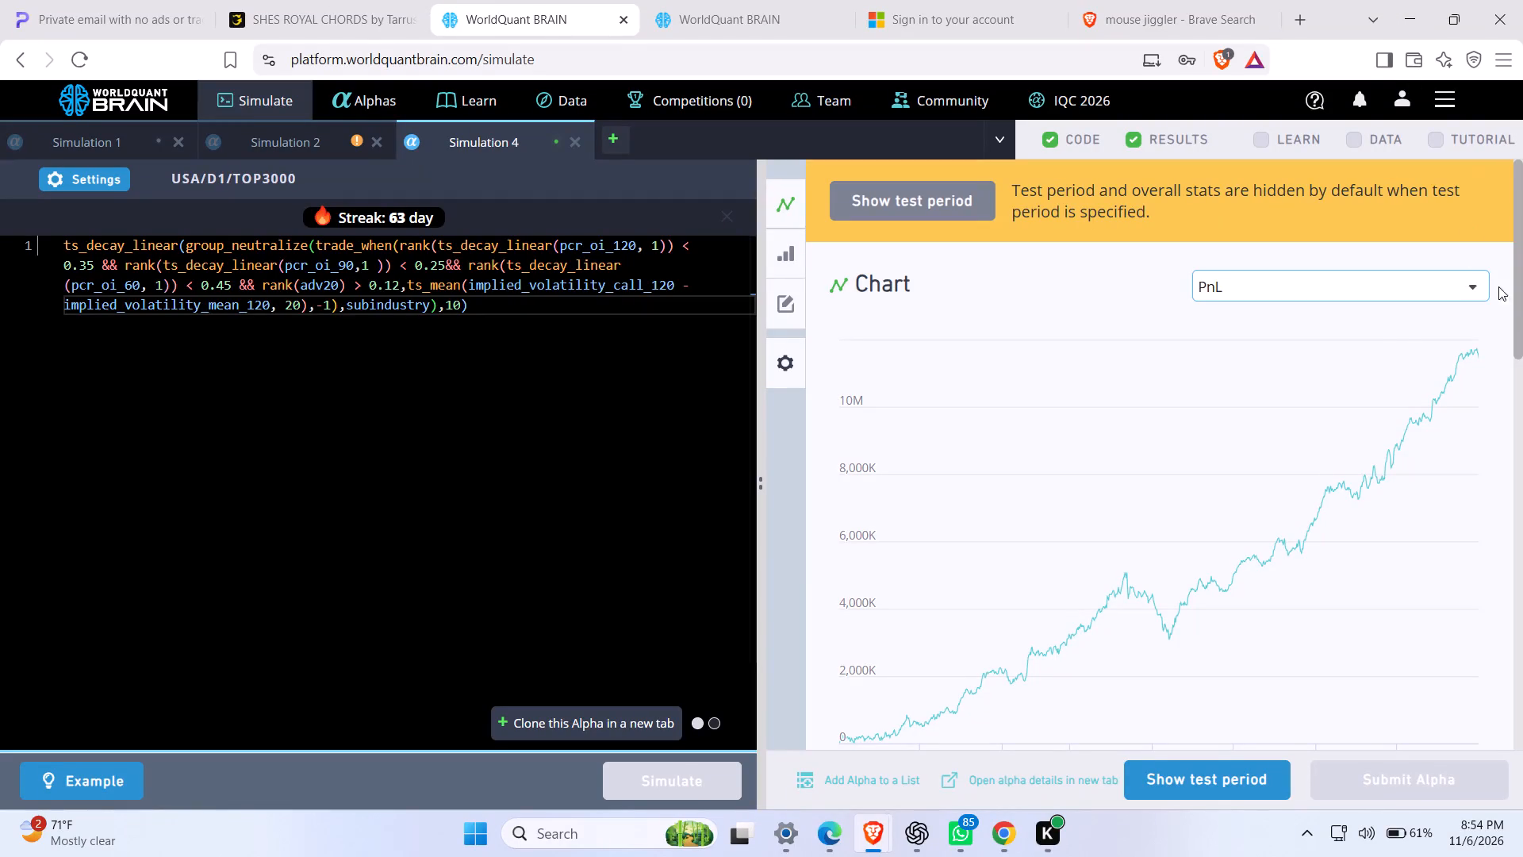
Show the test period in the Simulation 4 results and run the submission check on the alpha.
{"action": "left_click", "coordinate": [1249, 769]}
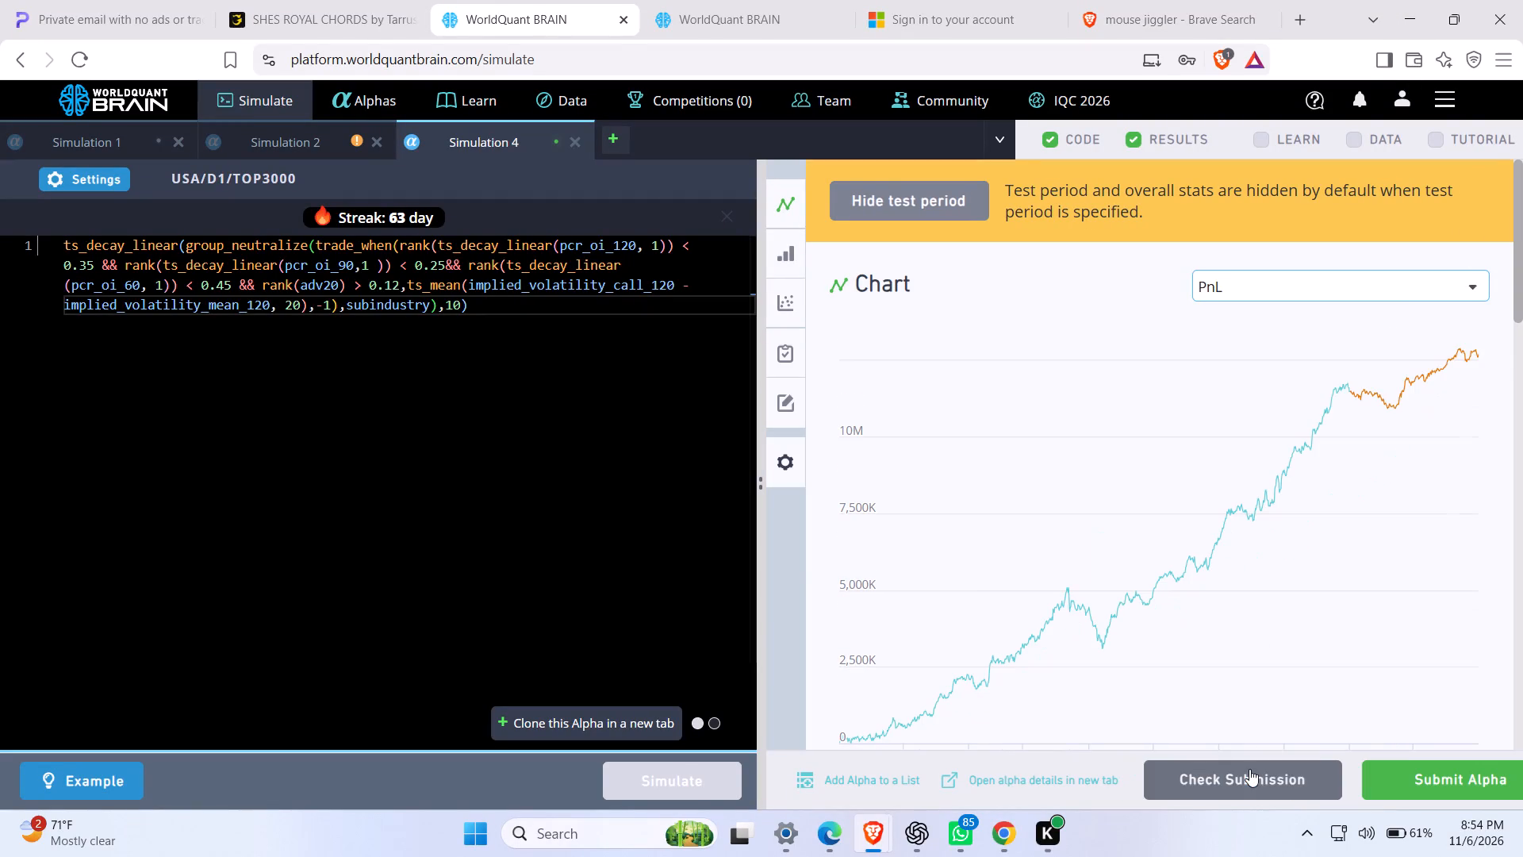
{"action": "left_click", "coordinate": [1522, 657]}
{"action": "left_click", "coordinate": [1522, 657]}
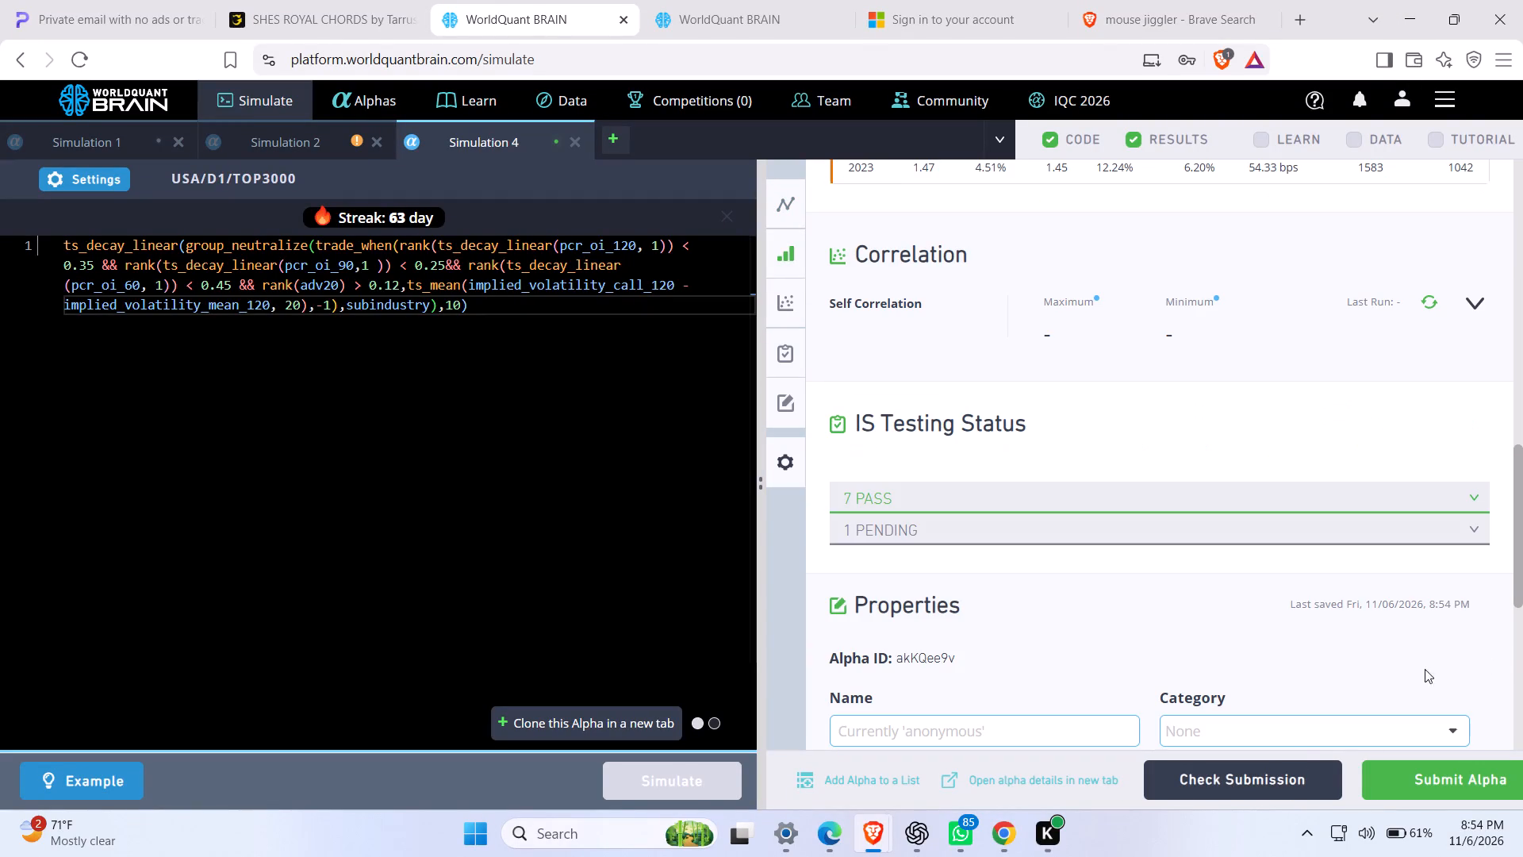
{"action": "left_click", "coordinate": [1281, 771]}
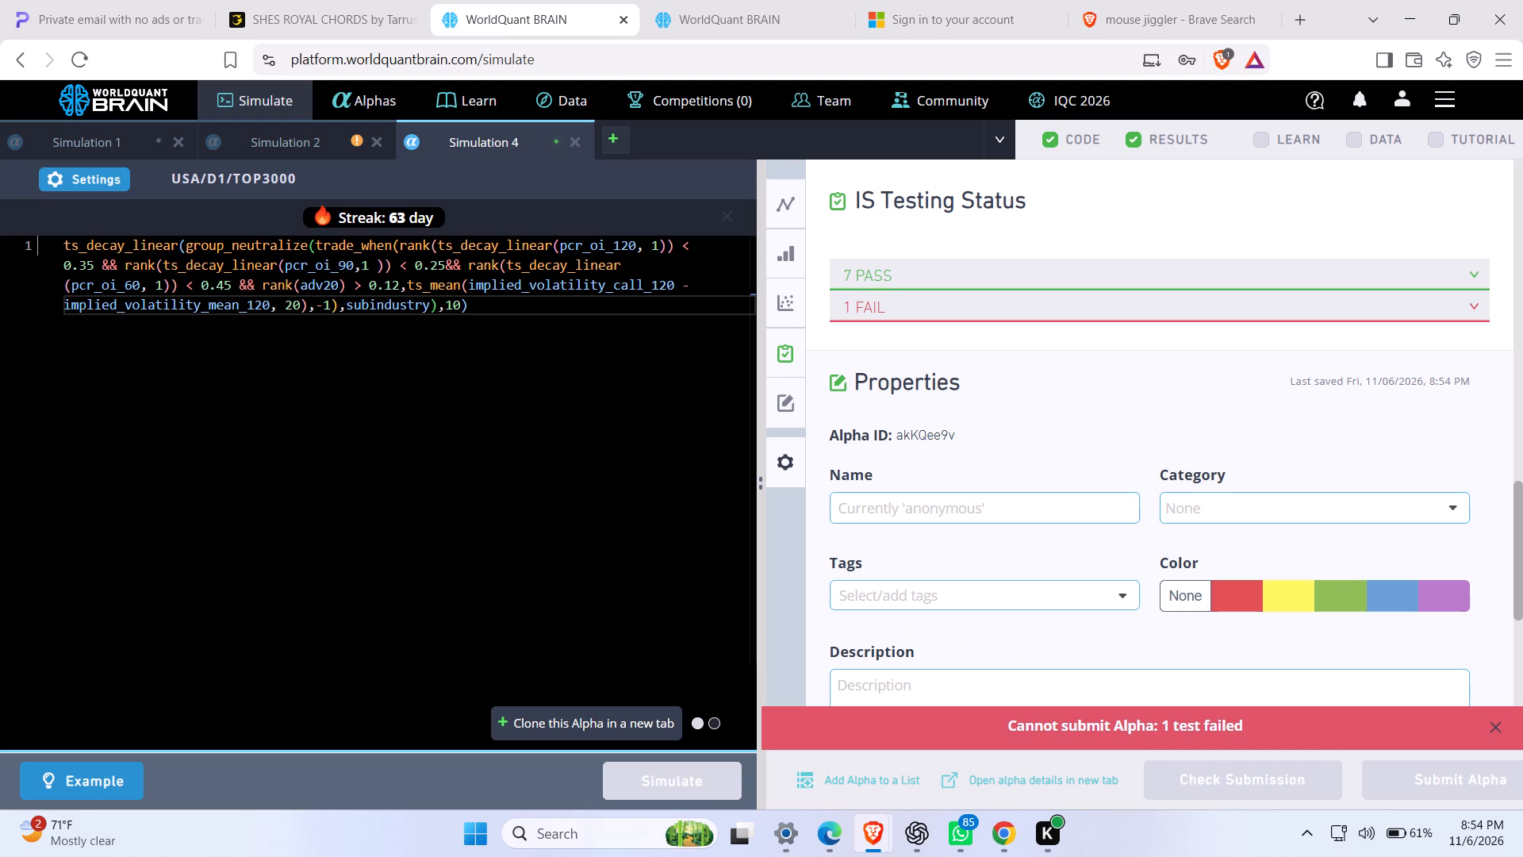
Change pcr_oi_120 to pcr_oi_150 and pcr_oi_60 to pcr_oi_120 in the alpha expression, and run the simulation again.
{"action": "left_click", "coordinate": [628, 245]}
{"action": "key", "text": "BackSpace"}
{"action": "key", "text": "5"}
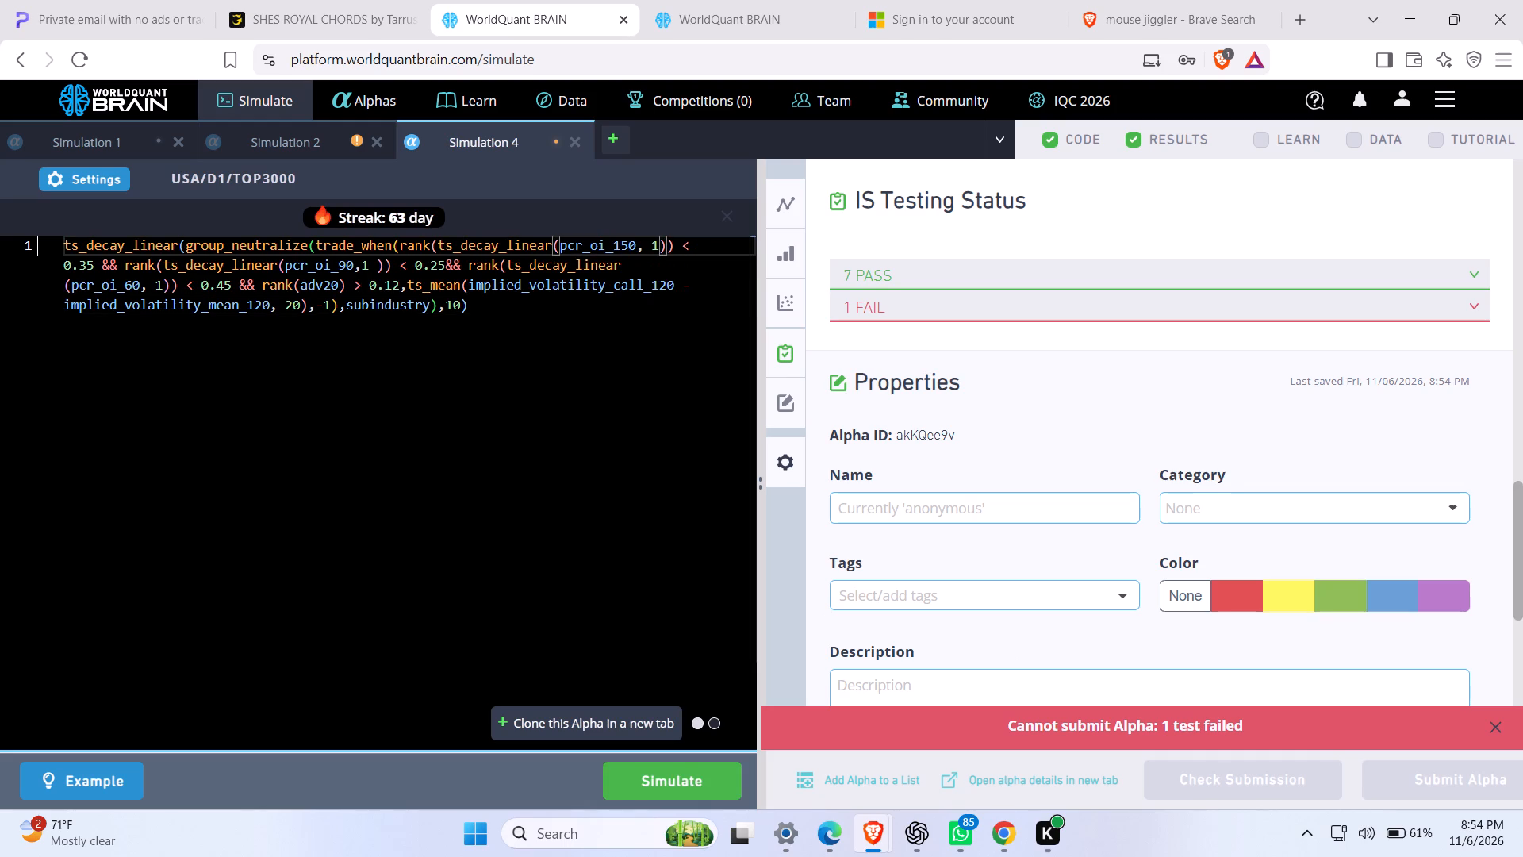
{"action": "left_click", "coordinate": [135, 279]}
{"action": "key", "text": "BackSpace"}
{"action": "type", "text": "12"}
{"action": "left_click", "coordinate": [660, 767]}
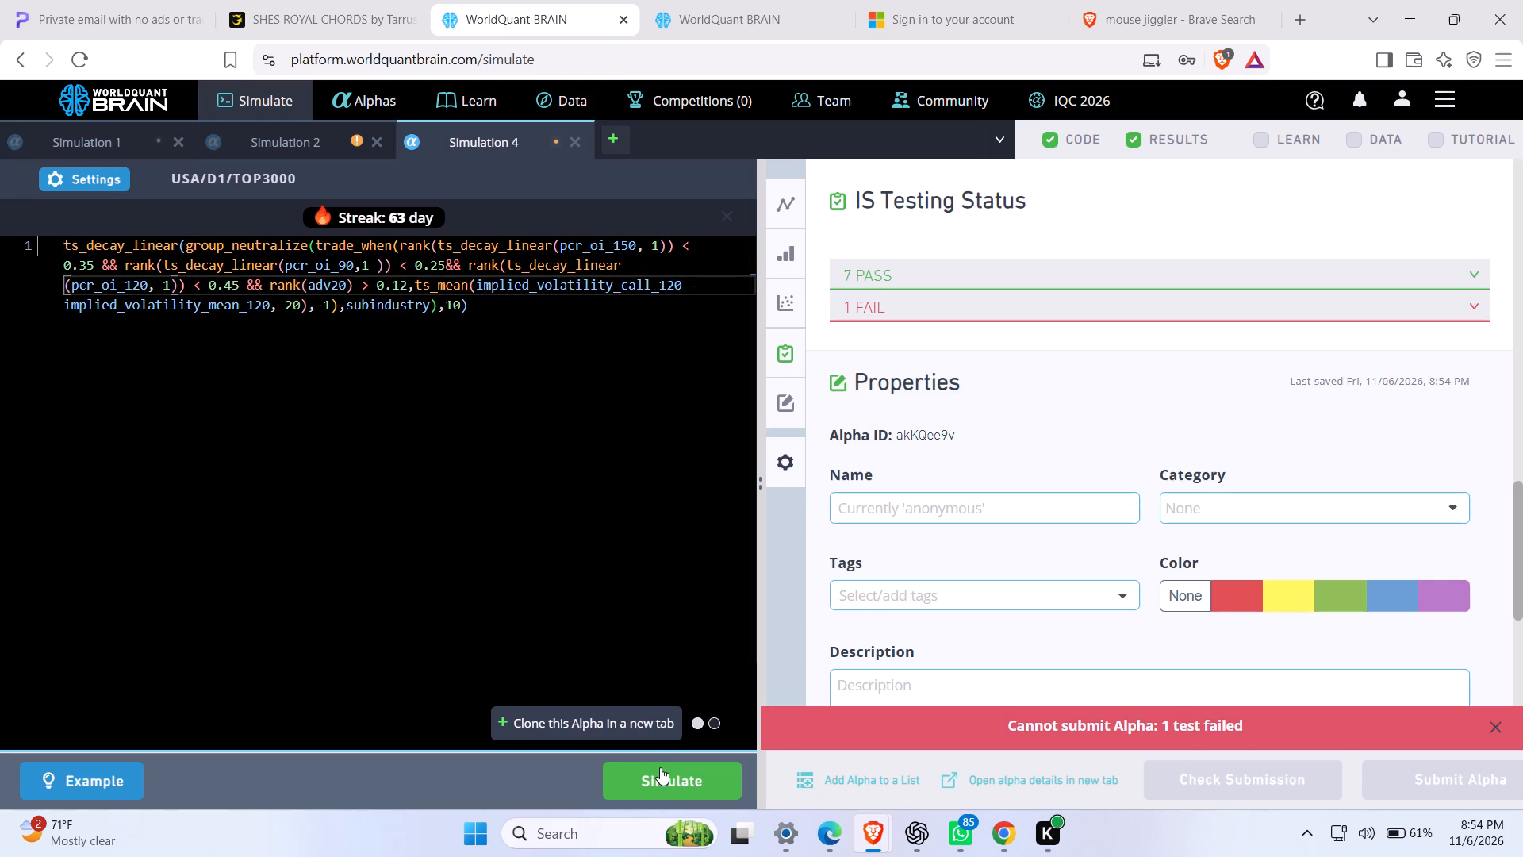
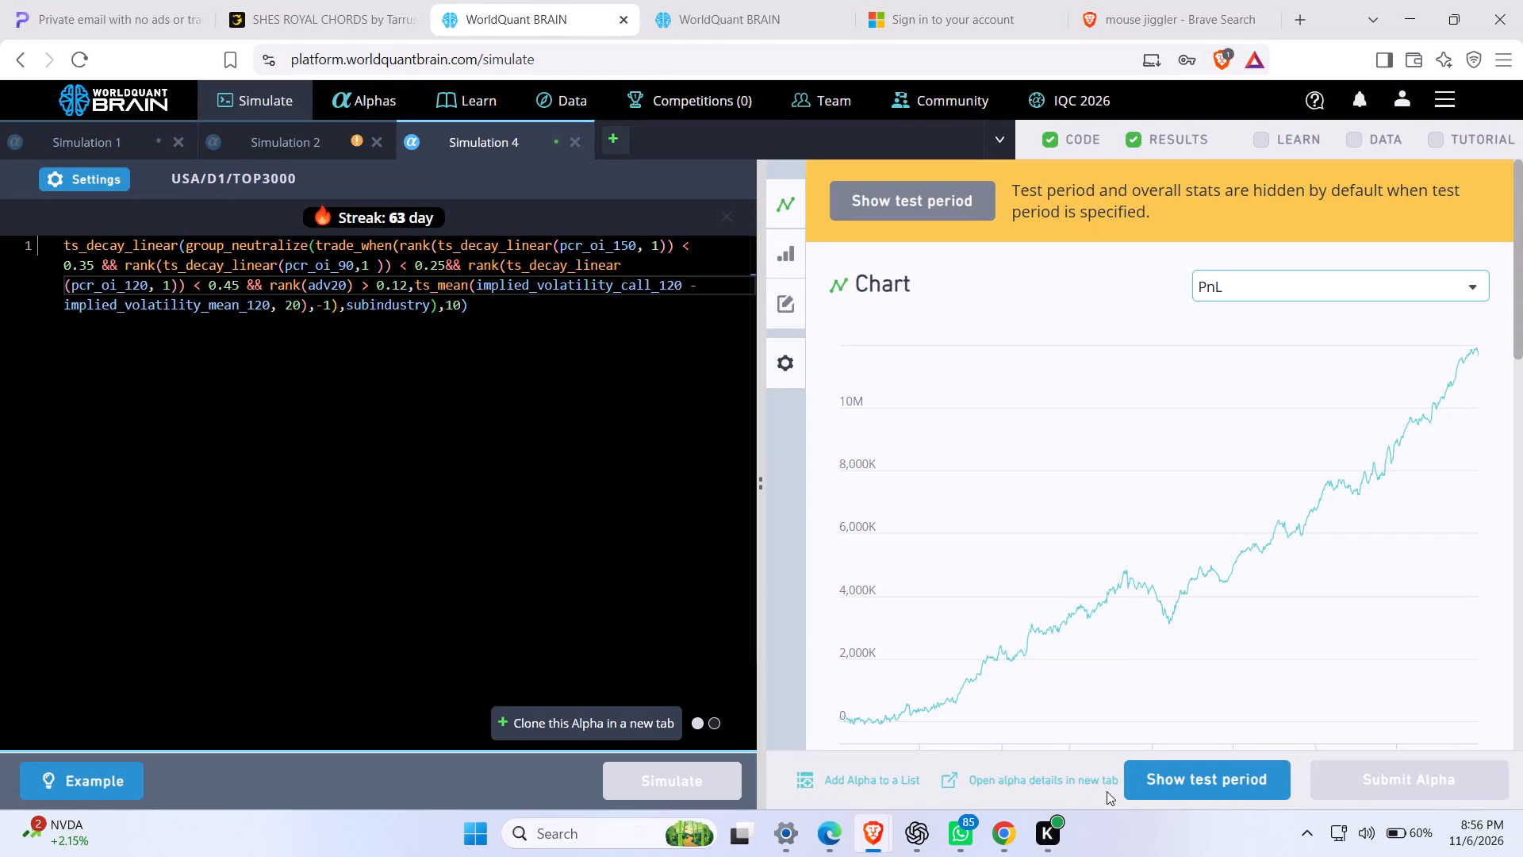
Show the test period for the Simulation 4 results and expand the failed checks under IS Testing Status.
{"action": "left_click", "coordinate": [1135, 782]}
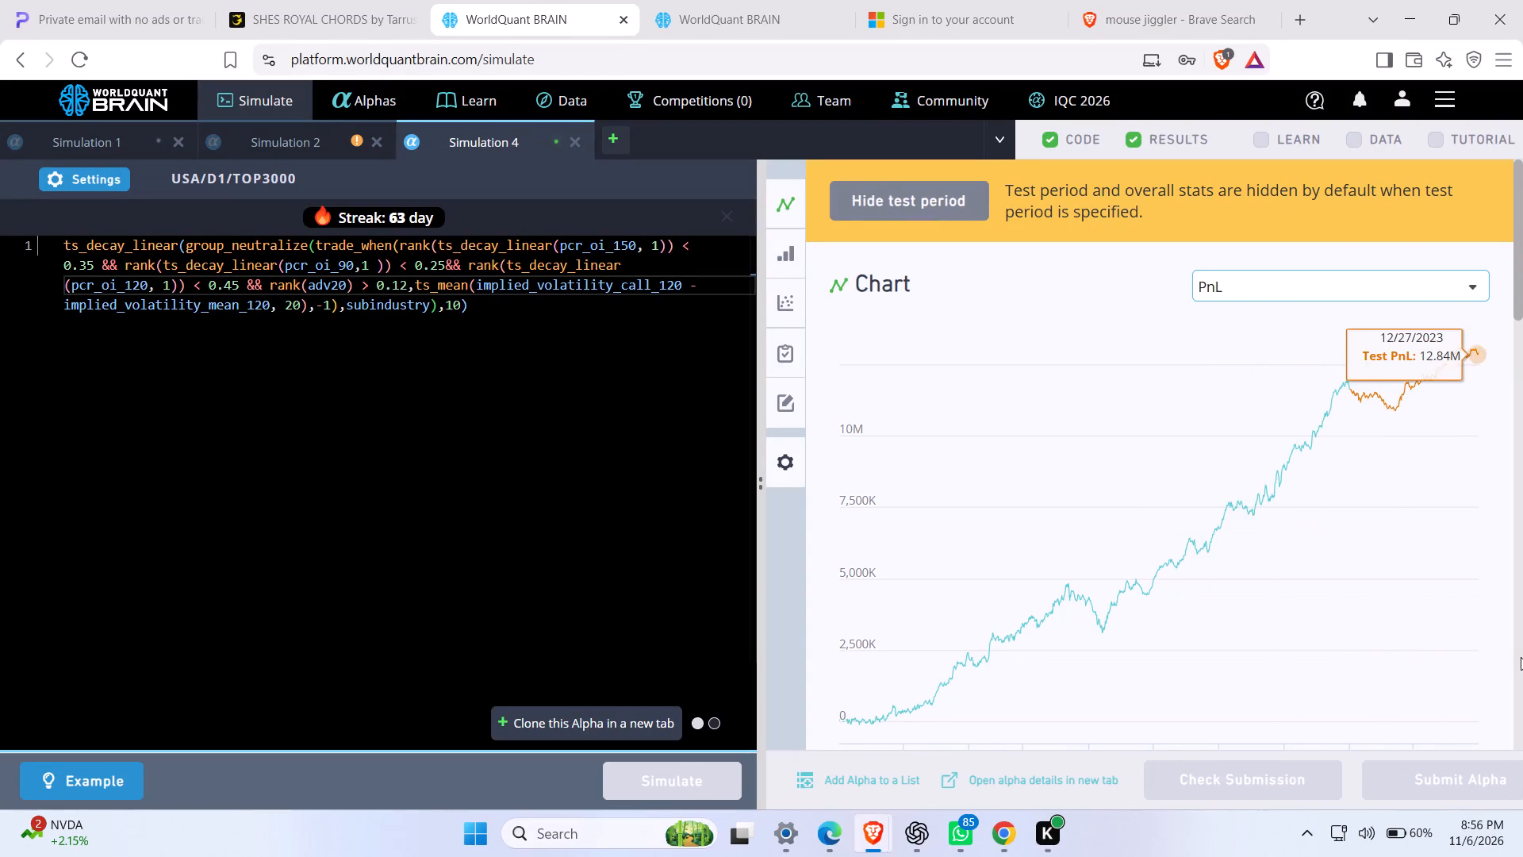
{"action": "left_click", "coordinate": [1522, 652]}
{"action": "left_click", "coordinate": [1522, 652]}
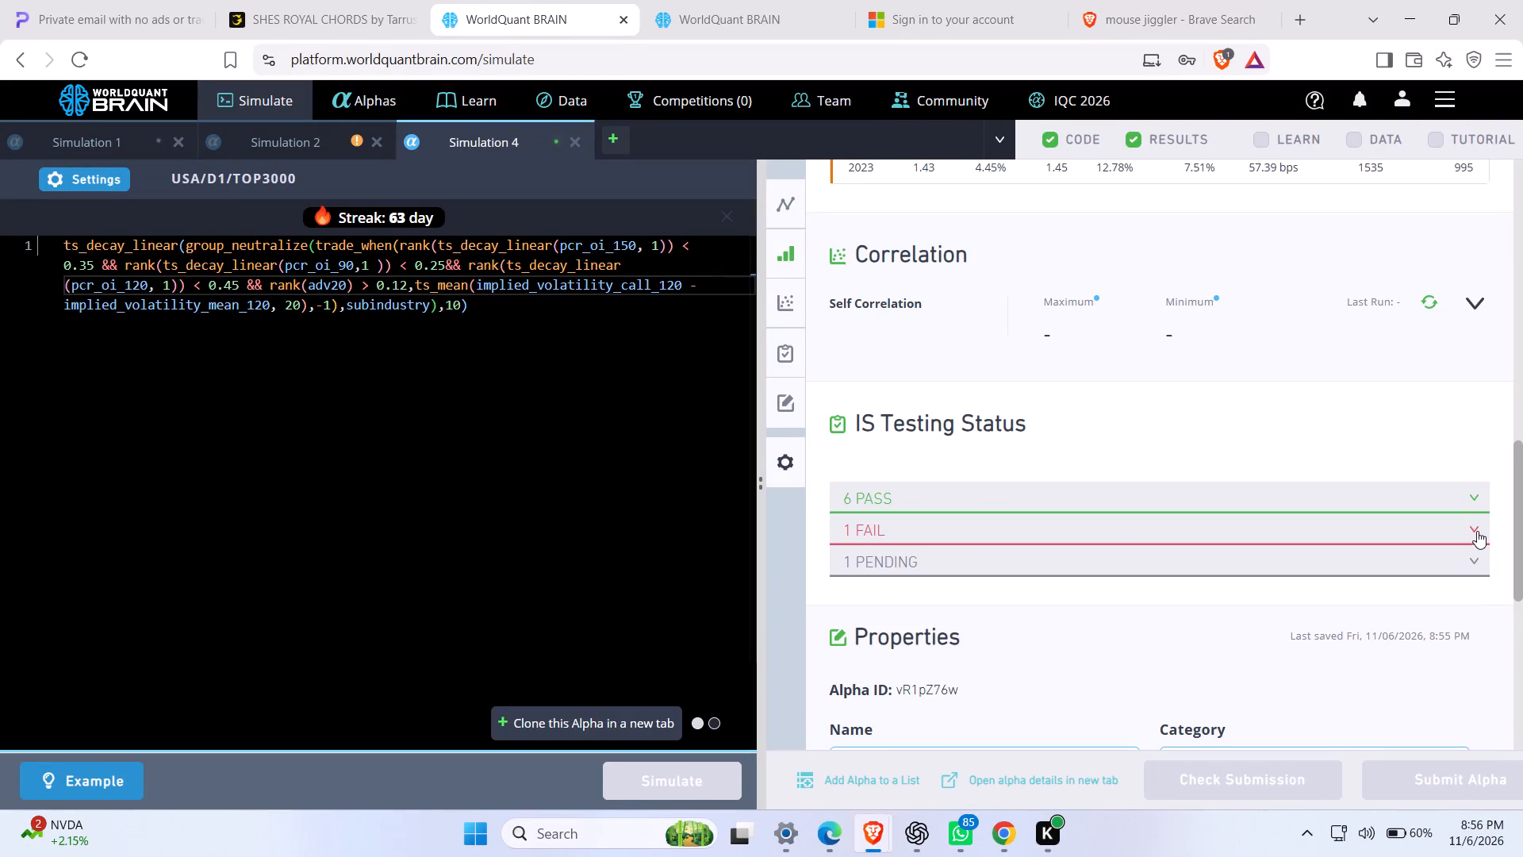
{"action": "left_click", "coordinate": [1477, 532]}
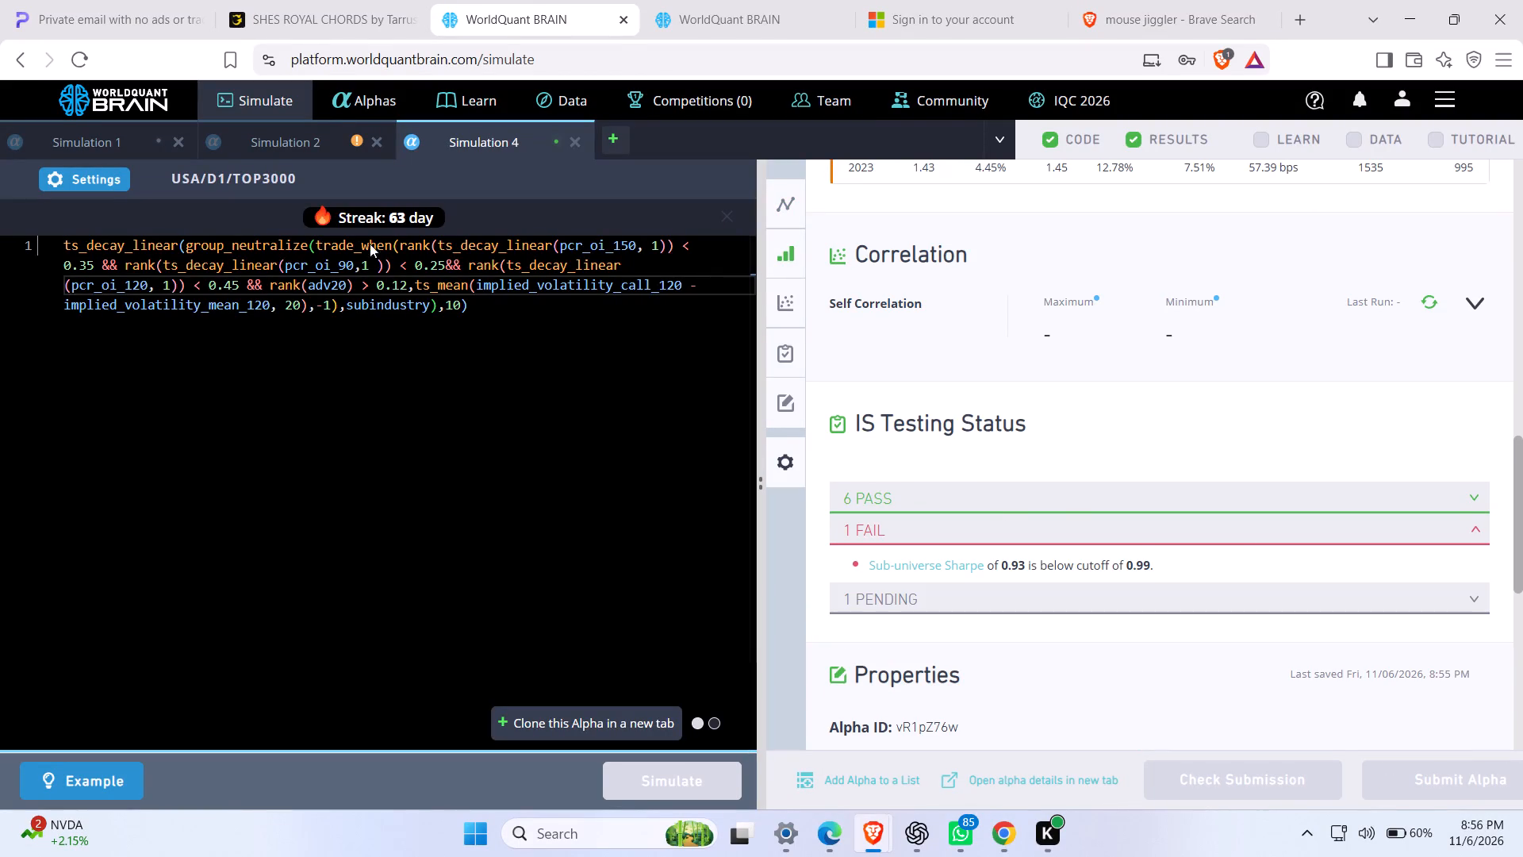
Set the decay to 6 in the Simulation 4 settings, apply it, and run the simulation again.
{"action": "left_click", "coordinate": [117, 181]}
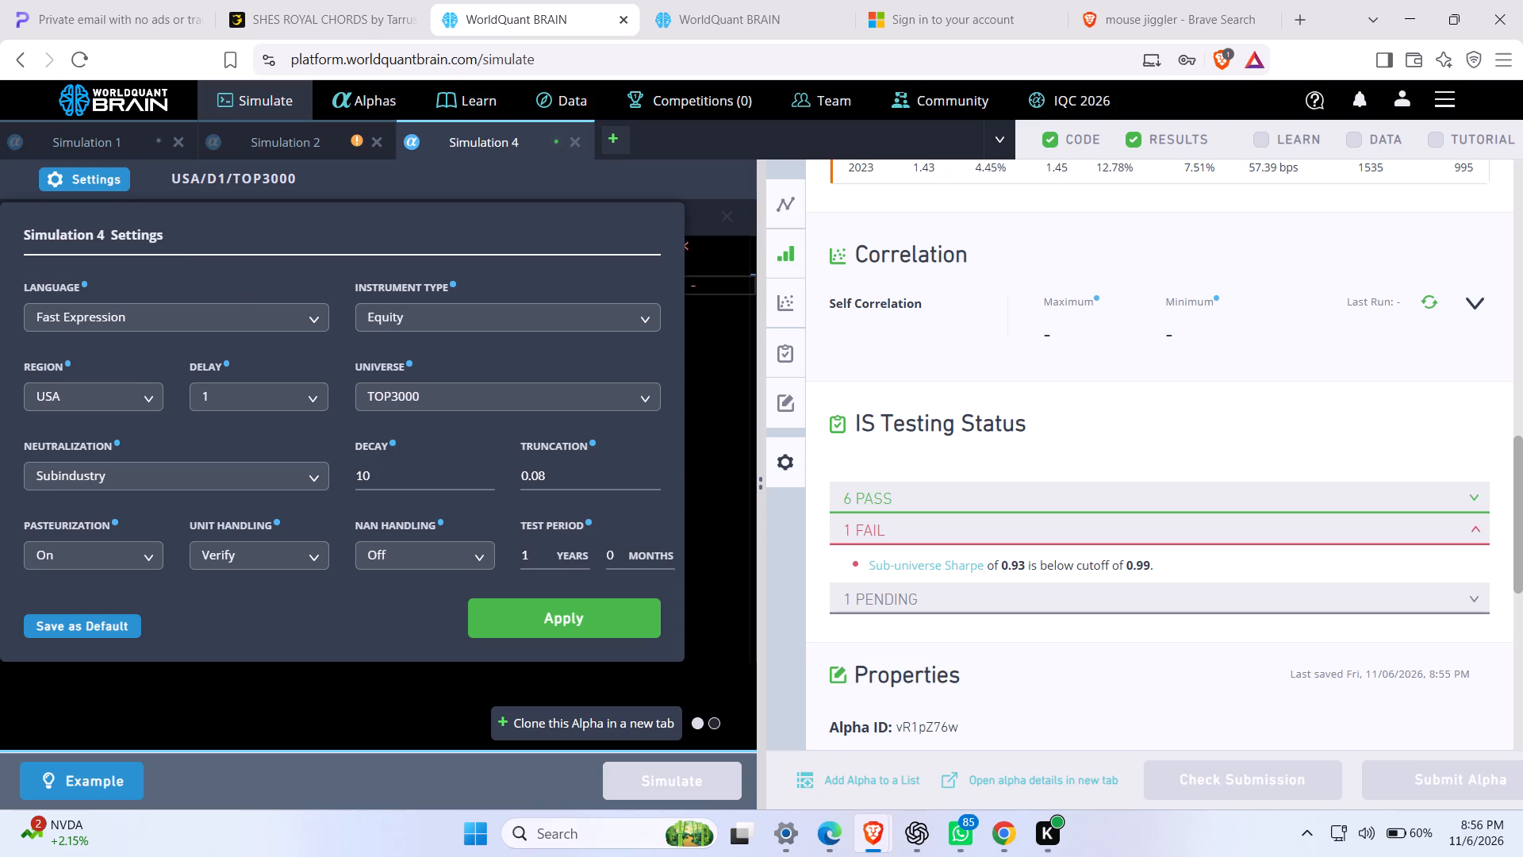
{"action": "left_click", "coordinate": [388, 463]}
{"action": "key", "text": "BackSpace"}
{"action": "key", "text": "BackSpace"}
{"action": "key", "text": "6"}
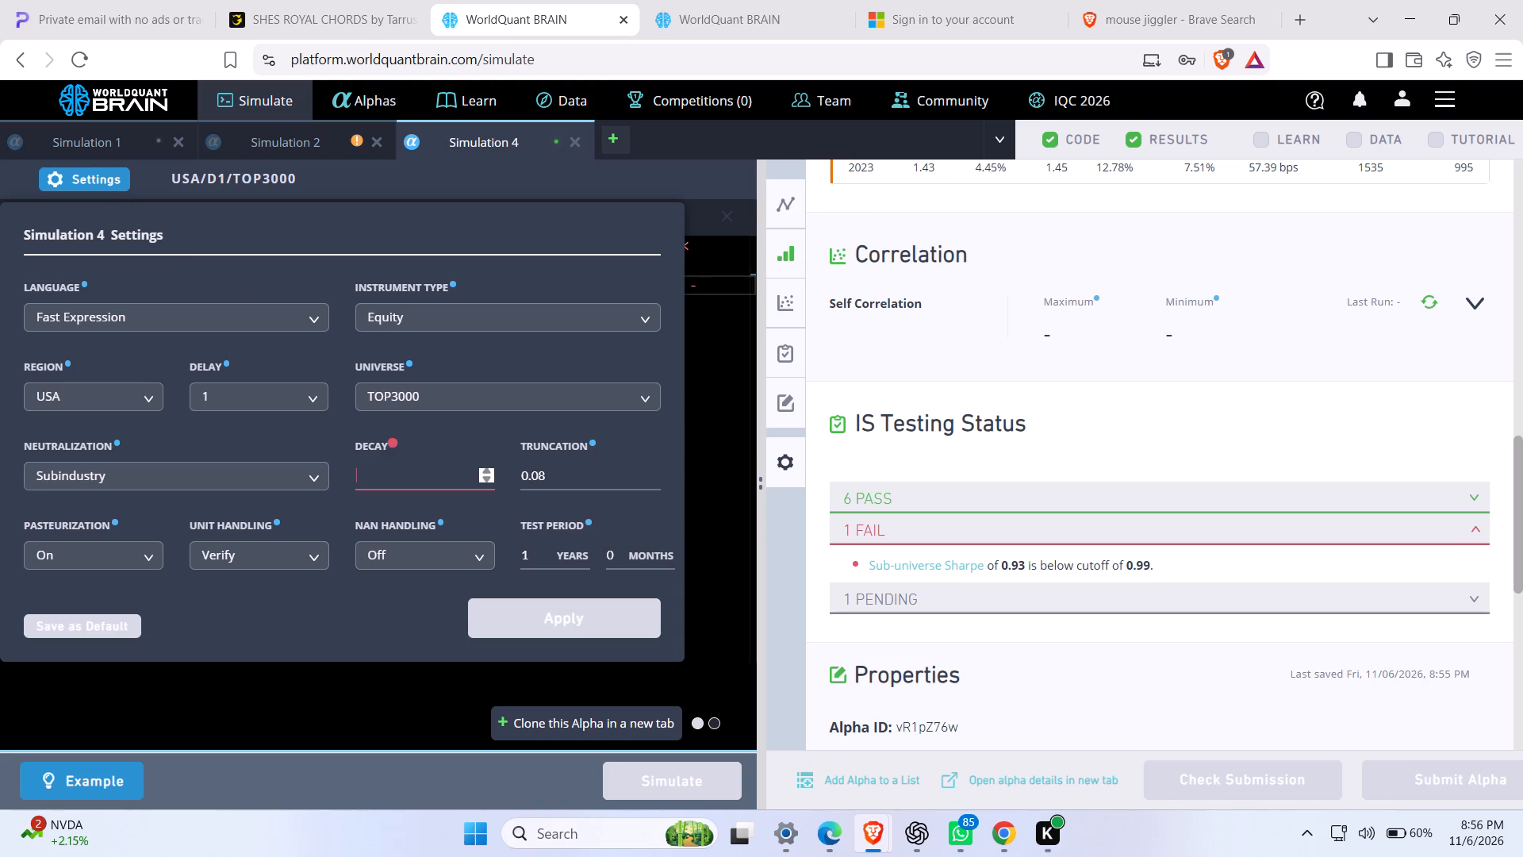
{"action": "left_click", "coordinate": [530, 625]}
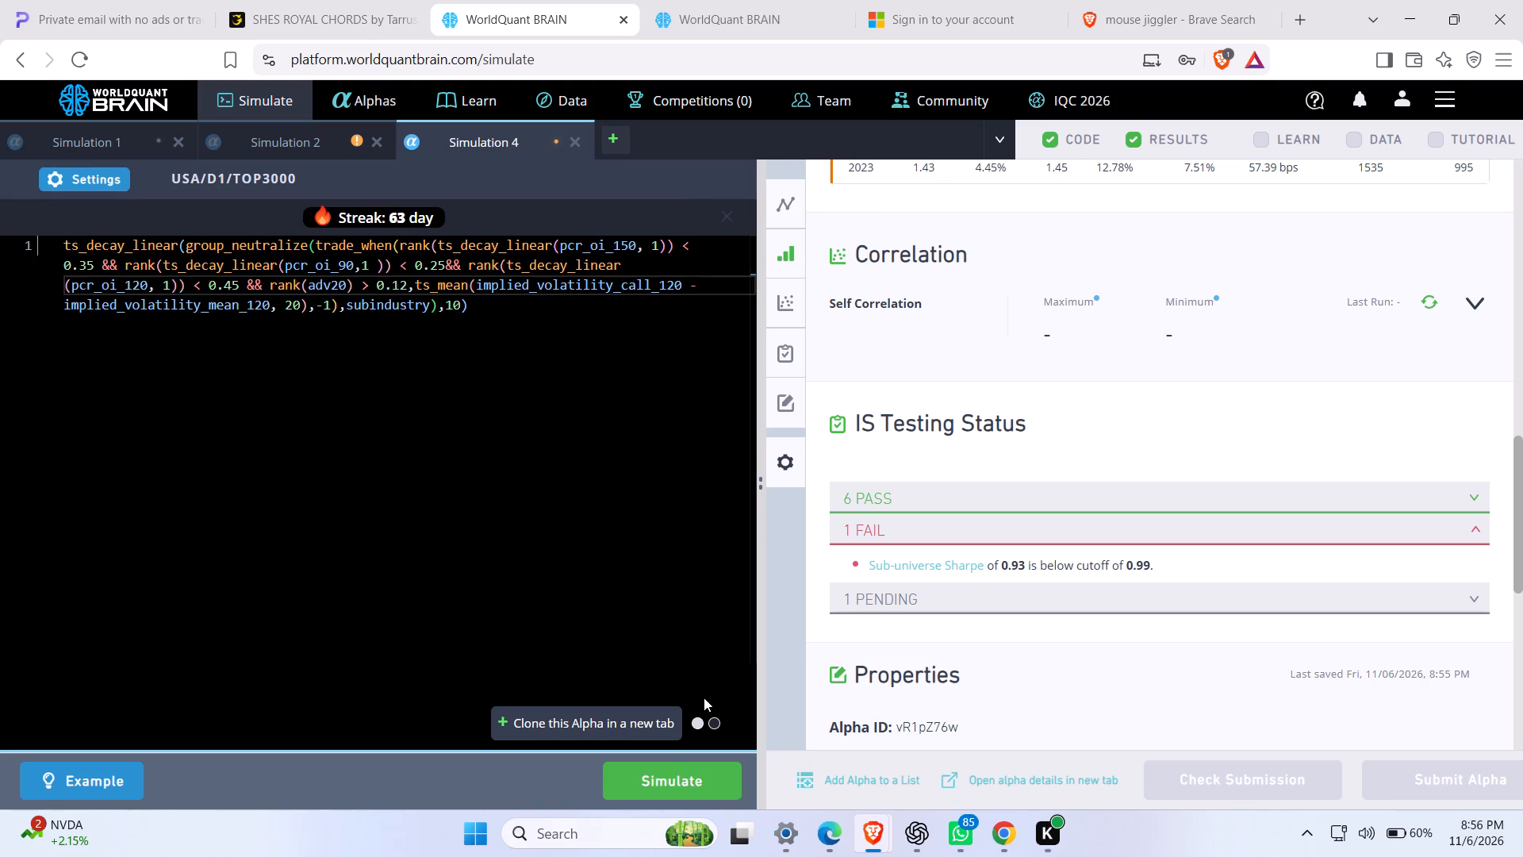
{"action": "left_click", "coordinate": [664, 781]}
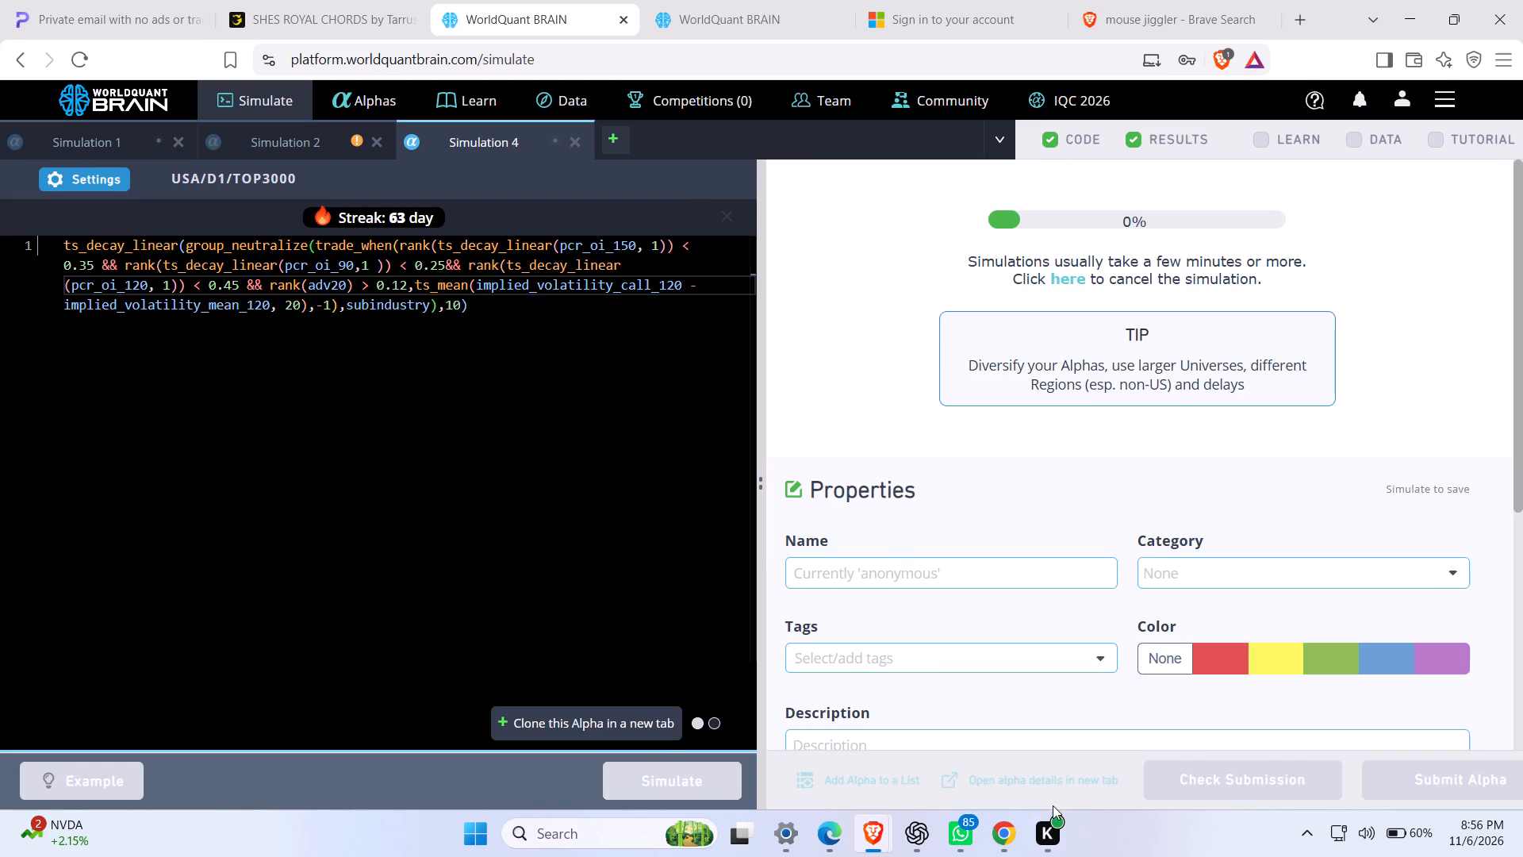
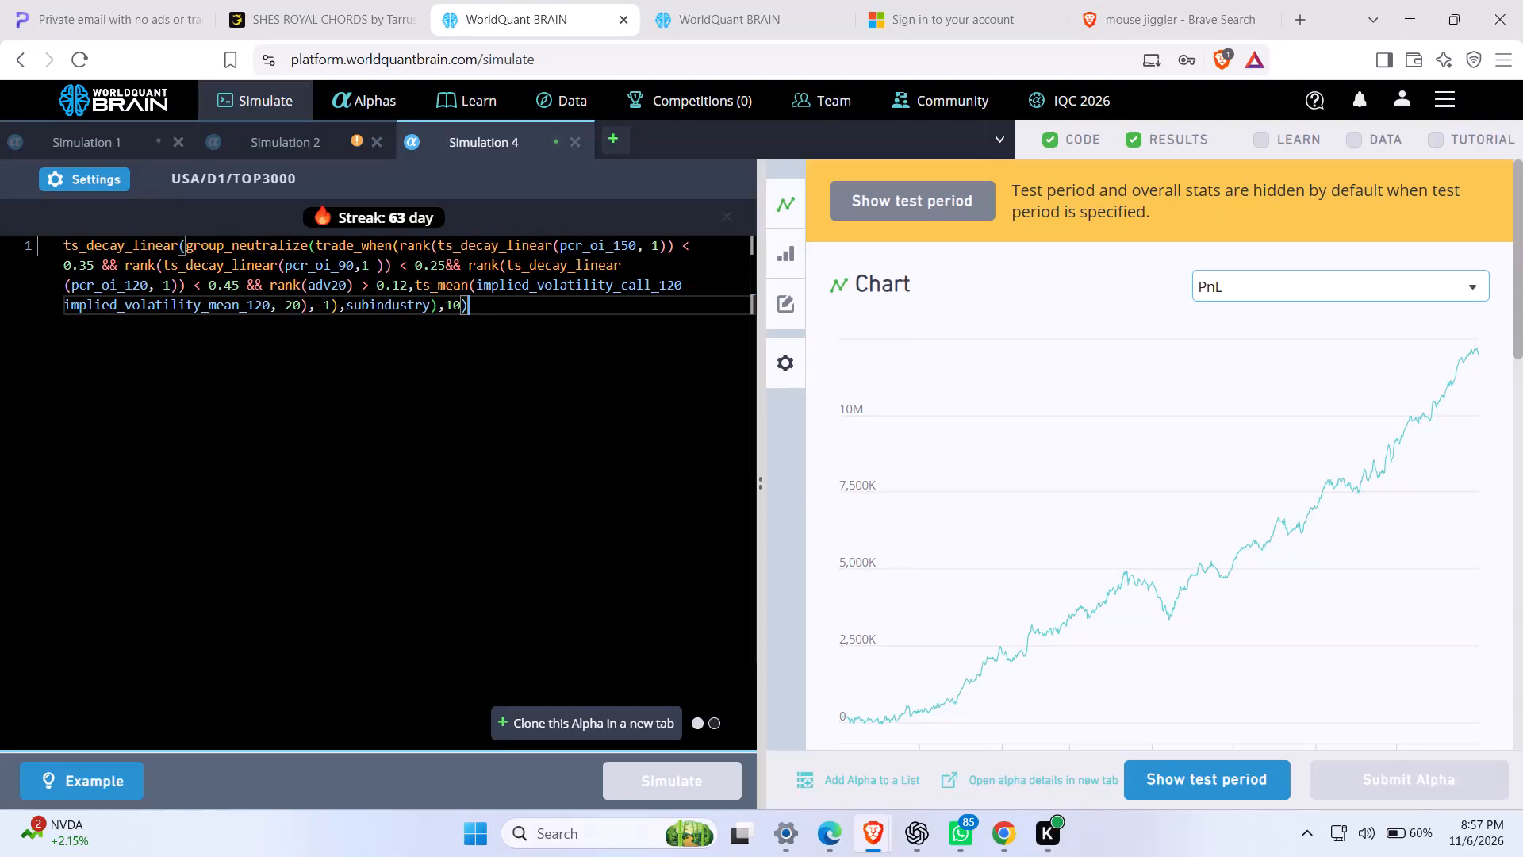
Show the test period for the new Simulation 4 results and expand the failed check under IS Testing Status.
{"action": "left_click", "coordinate": [1155, 774]}
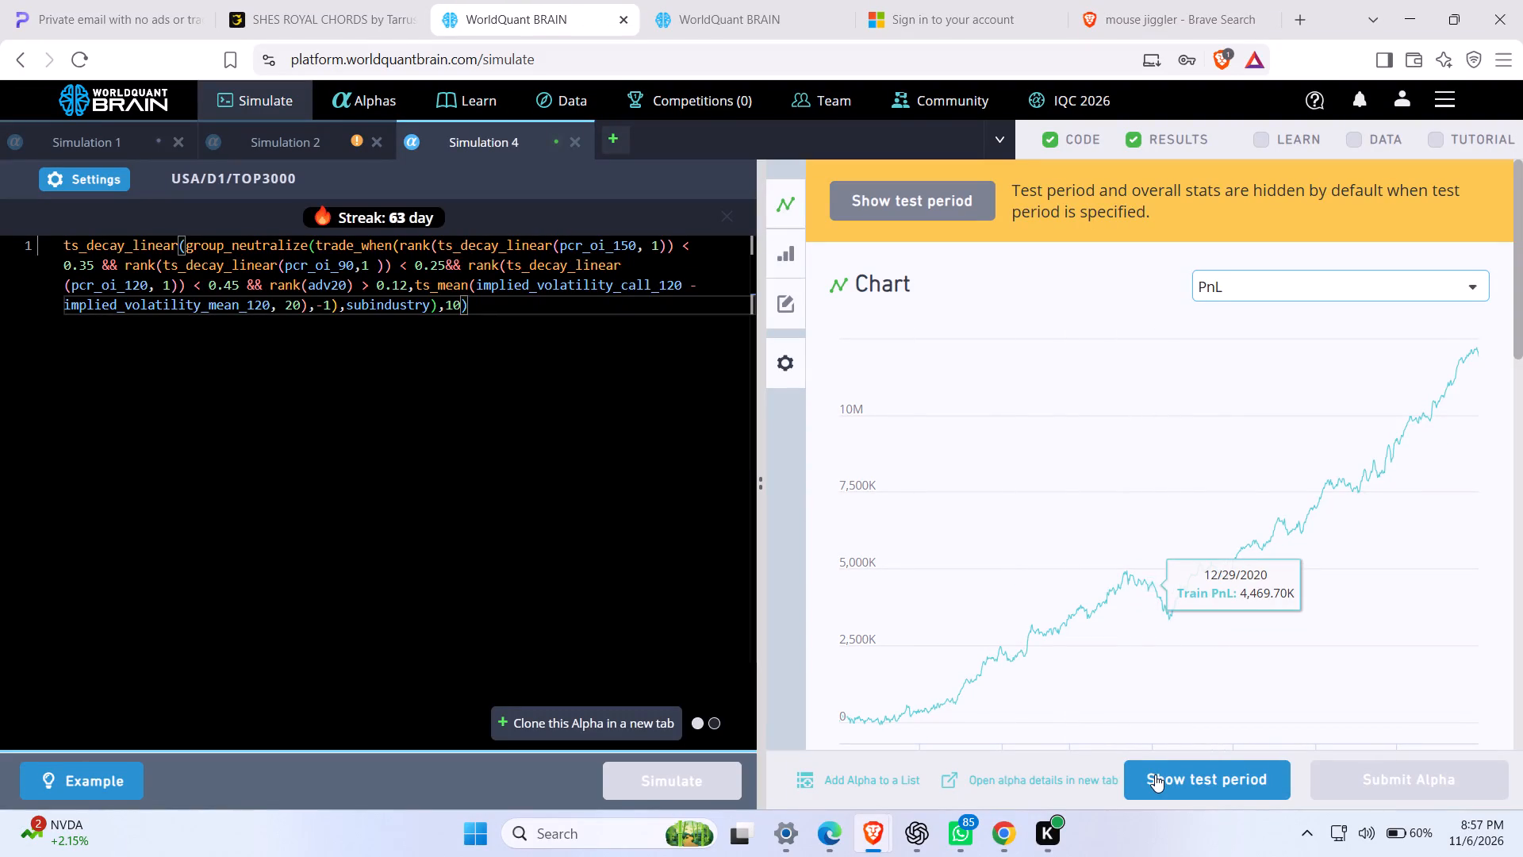
{"action": "left_click", "coordinate": [1522, 540]}
{"action": "left_click", "coordinate": [1522, 540]}
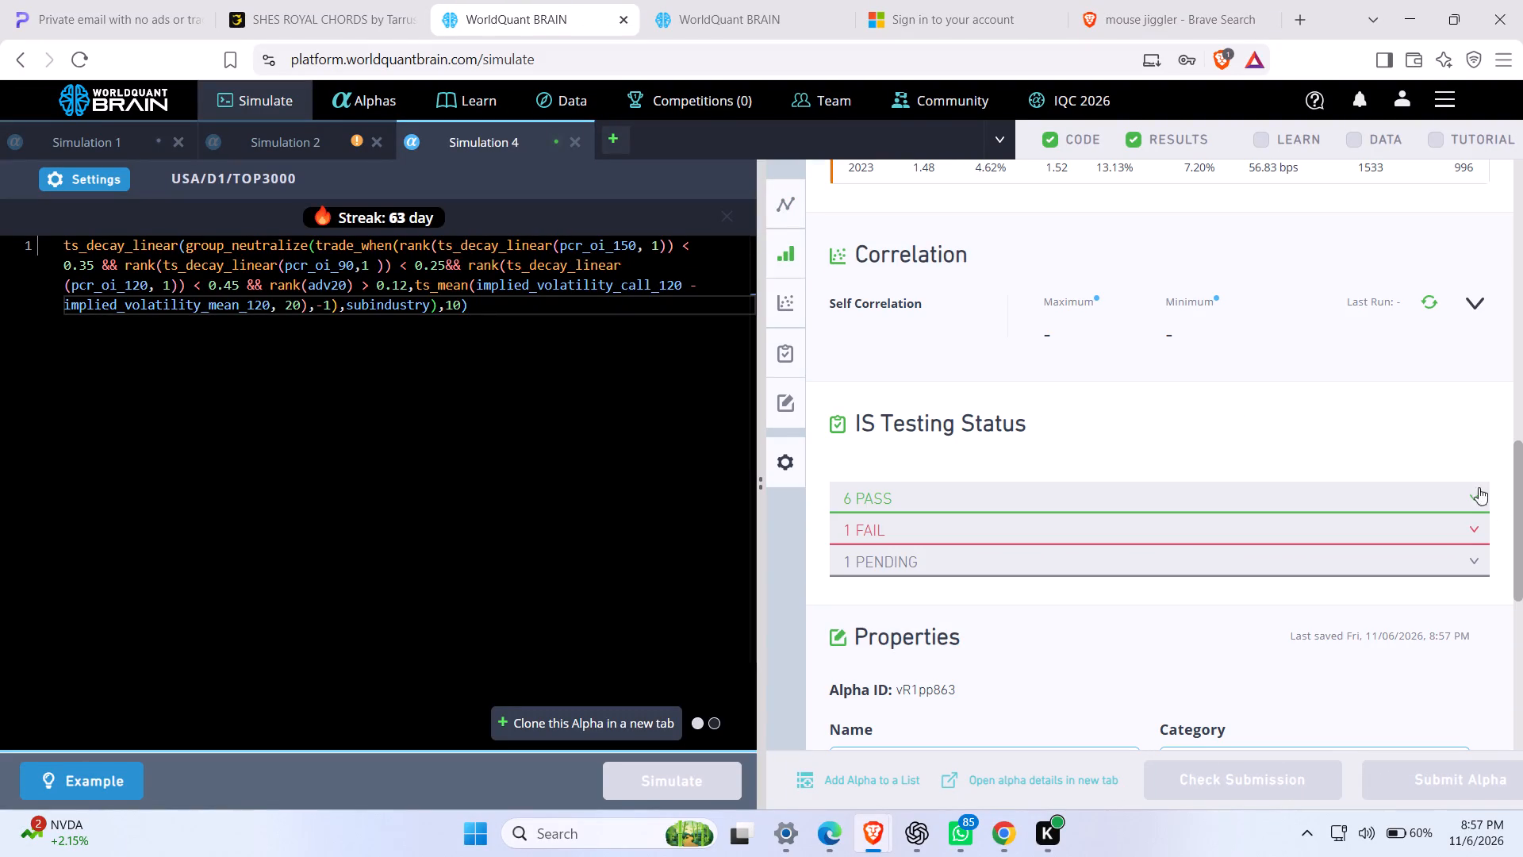
{"action": "left_click", "coordinate": [1470, 525]}
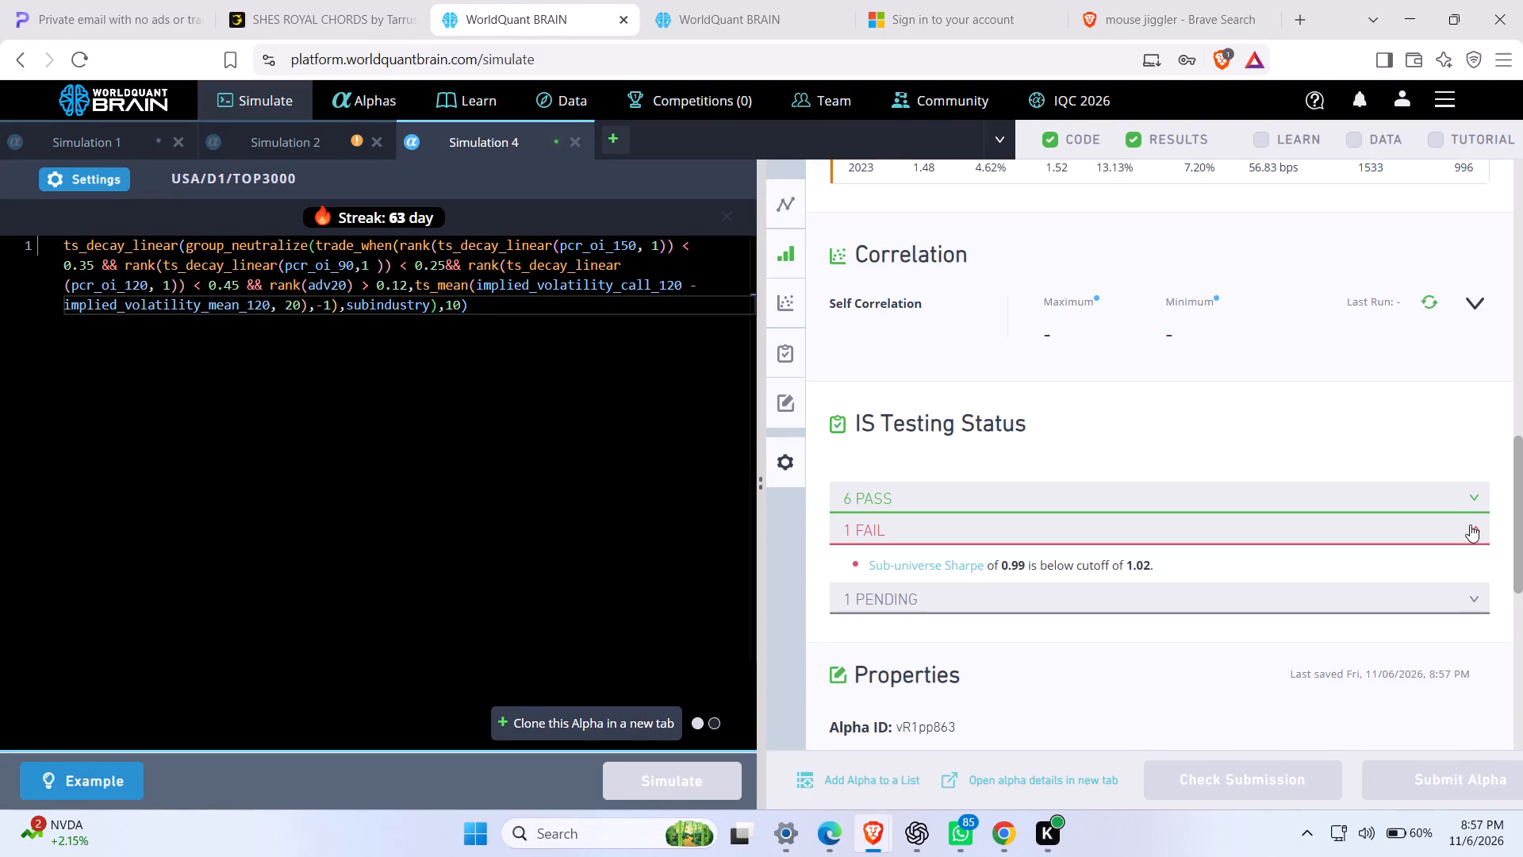
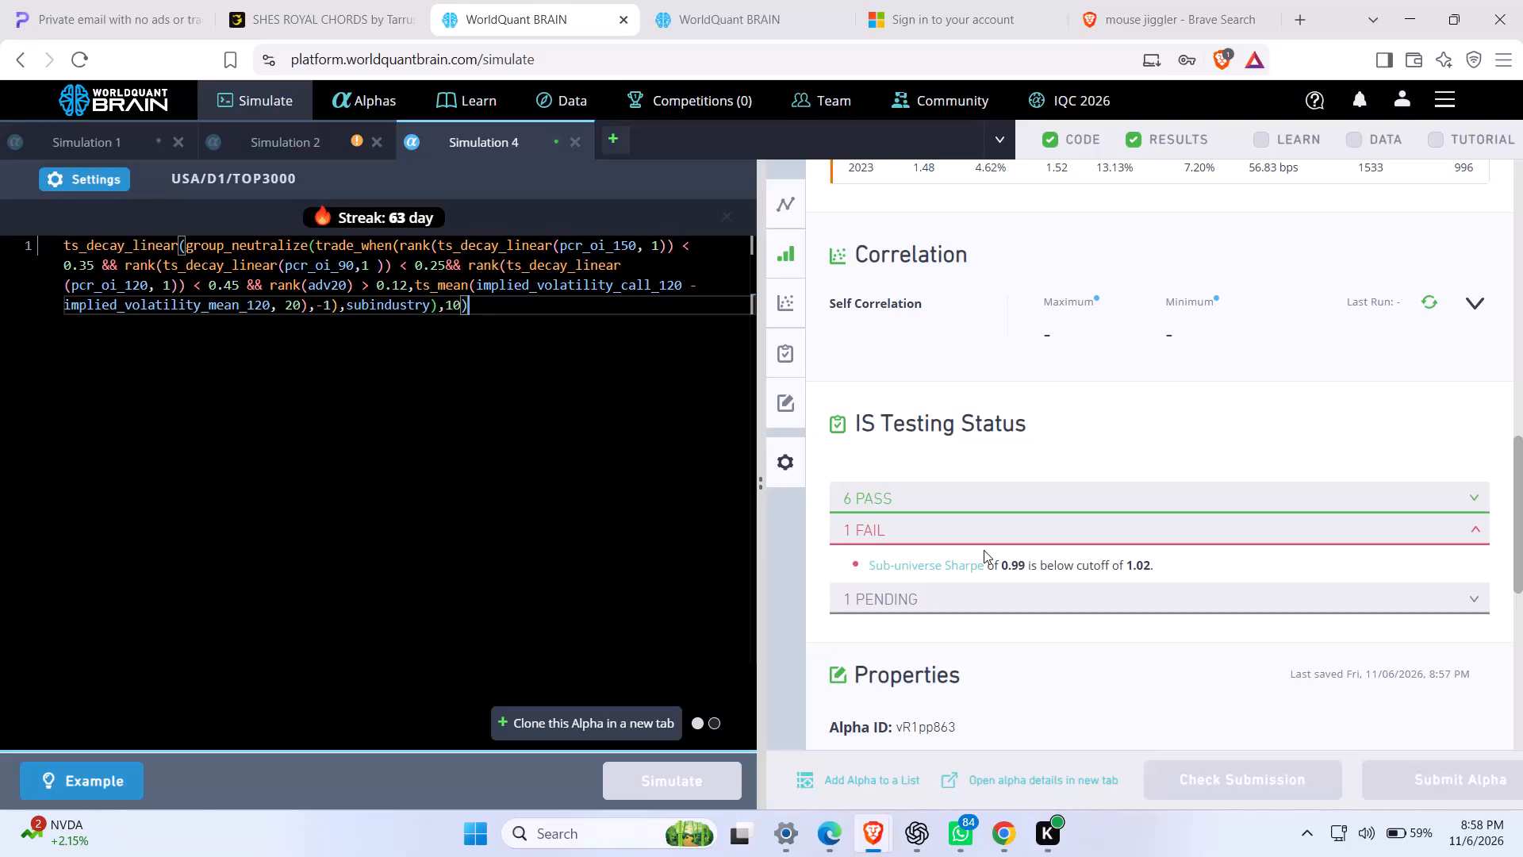
Set the decay to 8 in the Simulation 4 settings, apply it, and run the simulation again.
{"action": "scroll", "coordinate": [1019, 535], "scroll_direction": "up", "scroll_amount": 1}
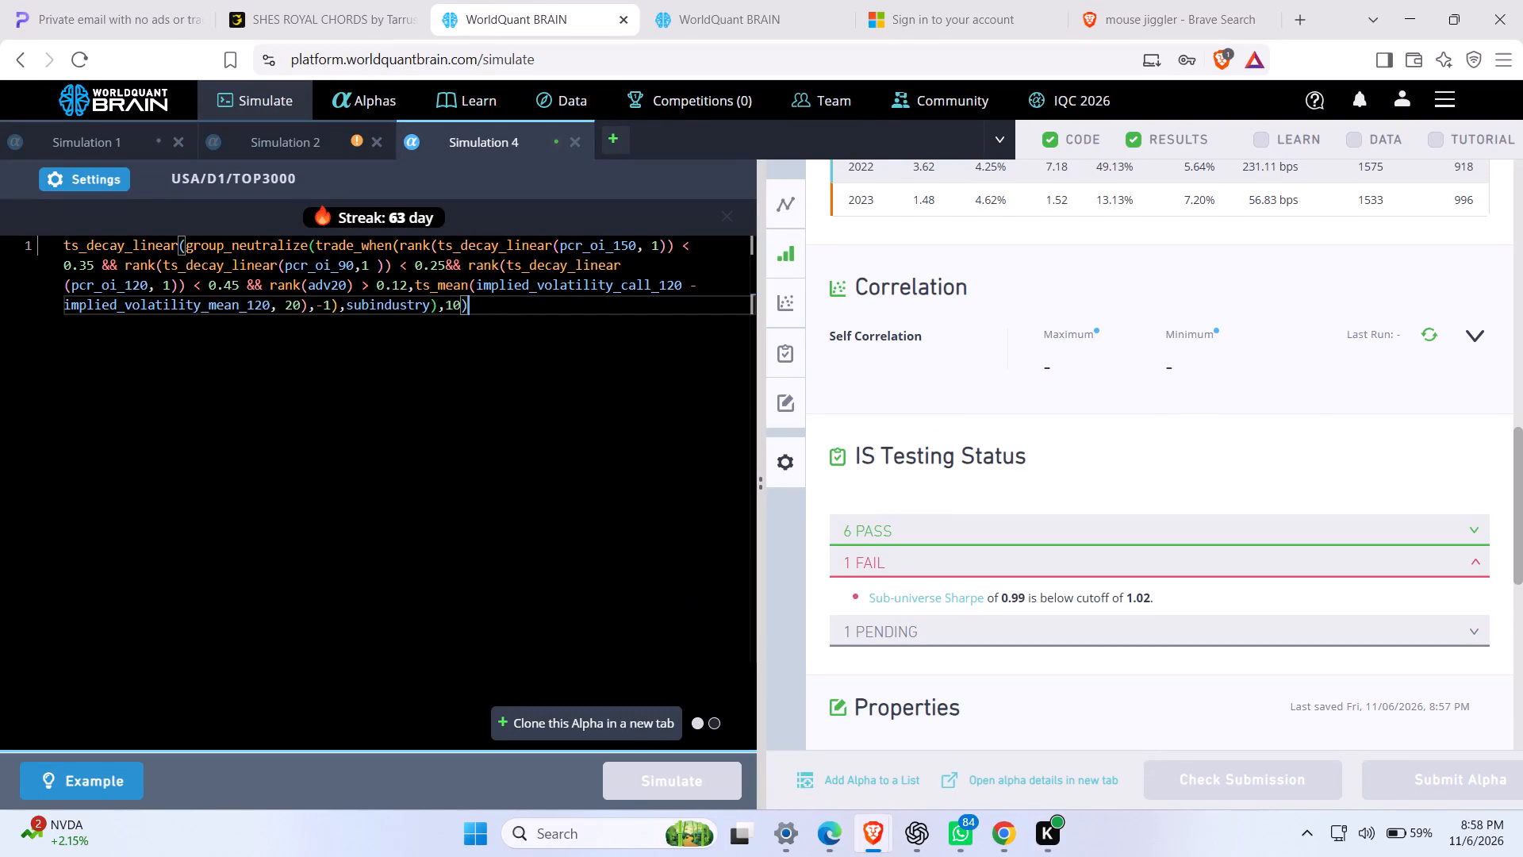
{"action": "left_click", "coordinate": [90, 182]}
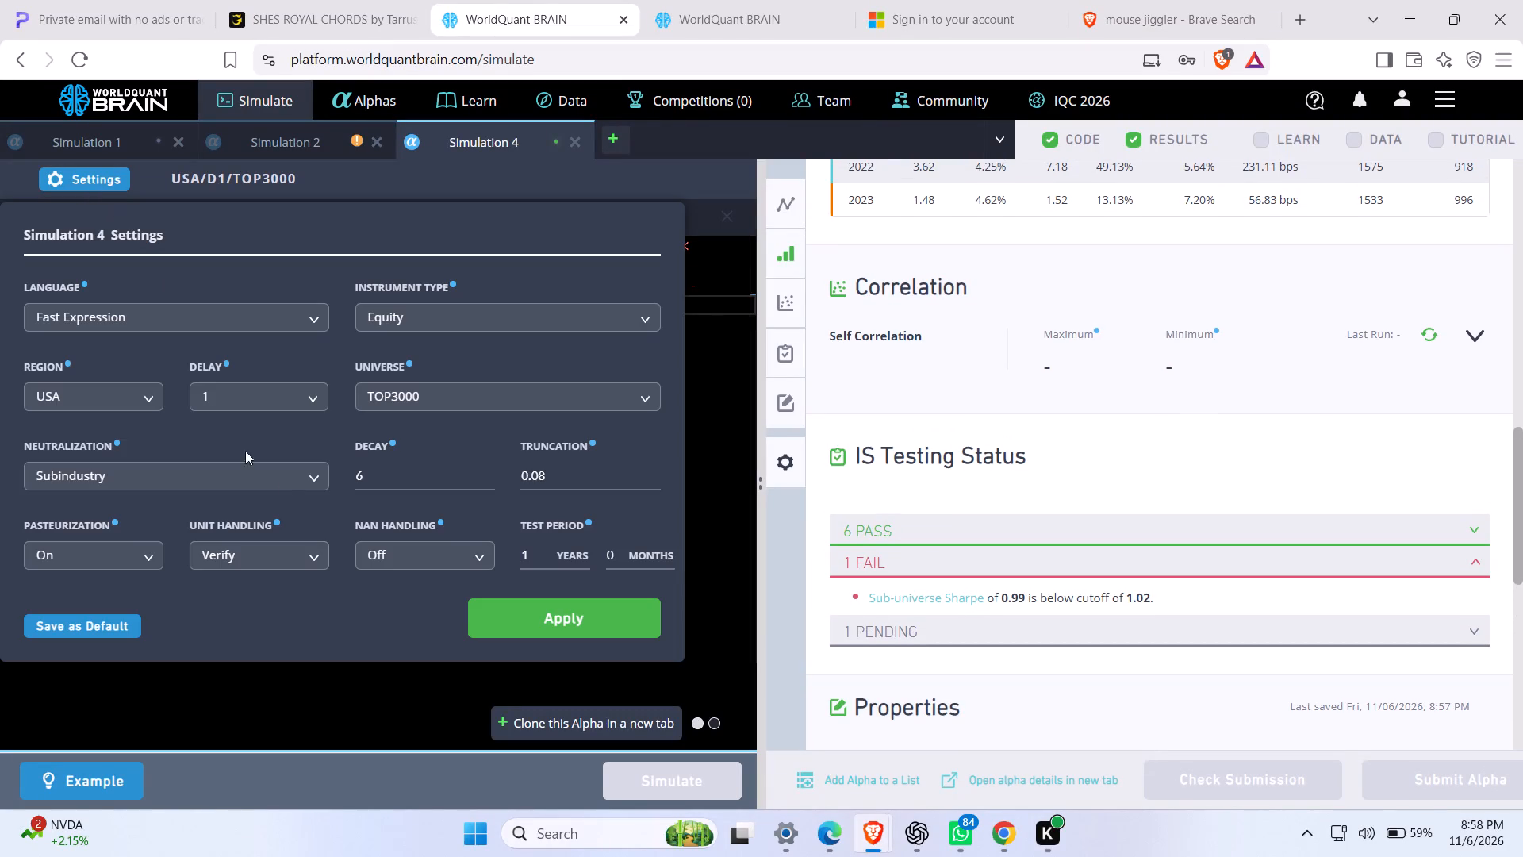
{"action": "left_click", "coordinate": [389, 471]}
{"action": "key", "text": "BackSpace"}
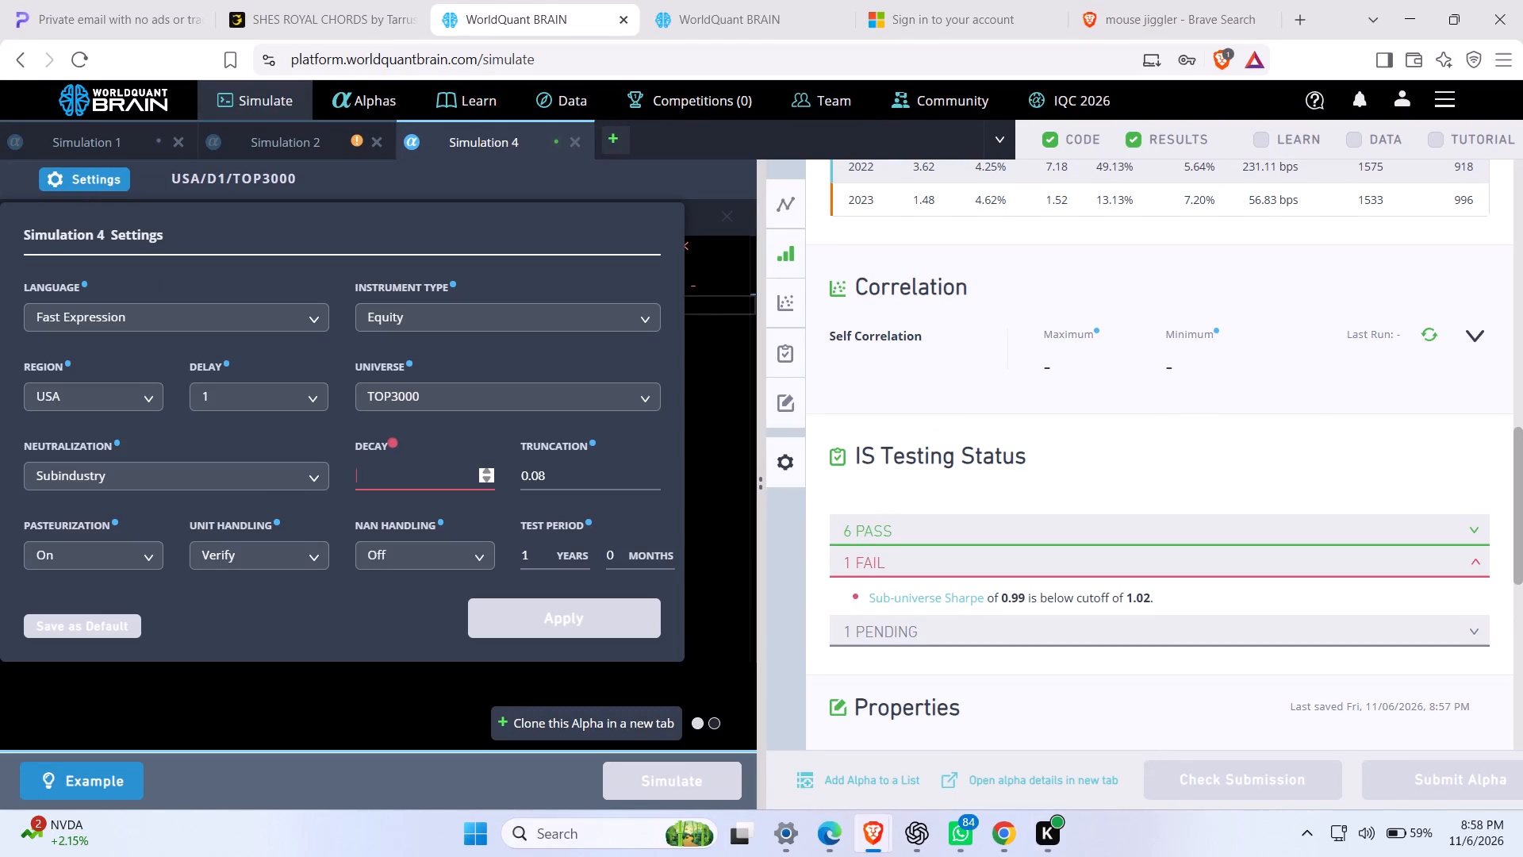
{"action": "key", "text": "8"}
{"action": "left_click", "coordinate": [530, 589]}
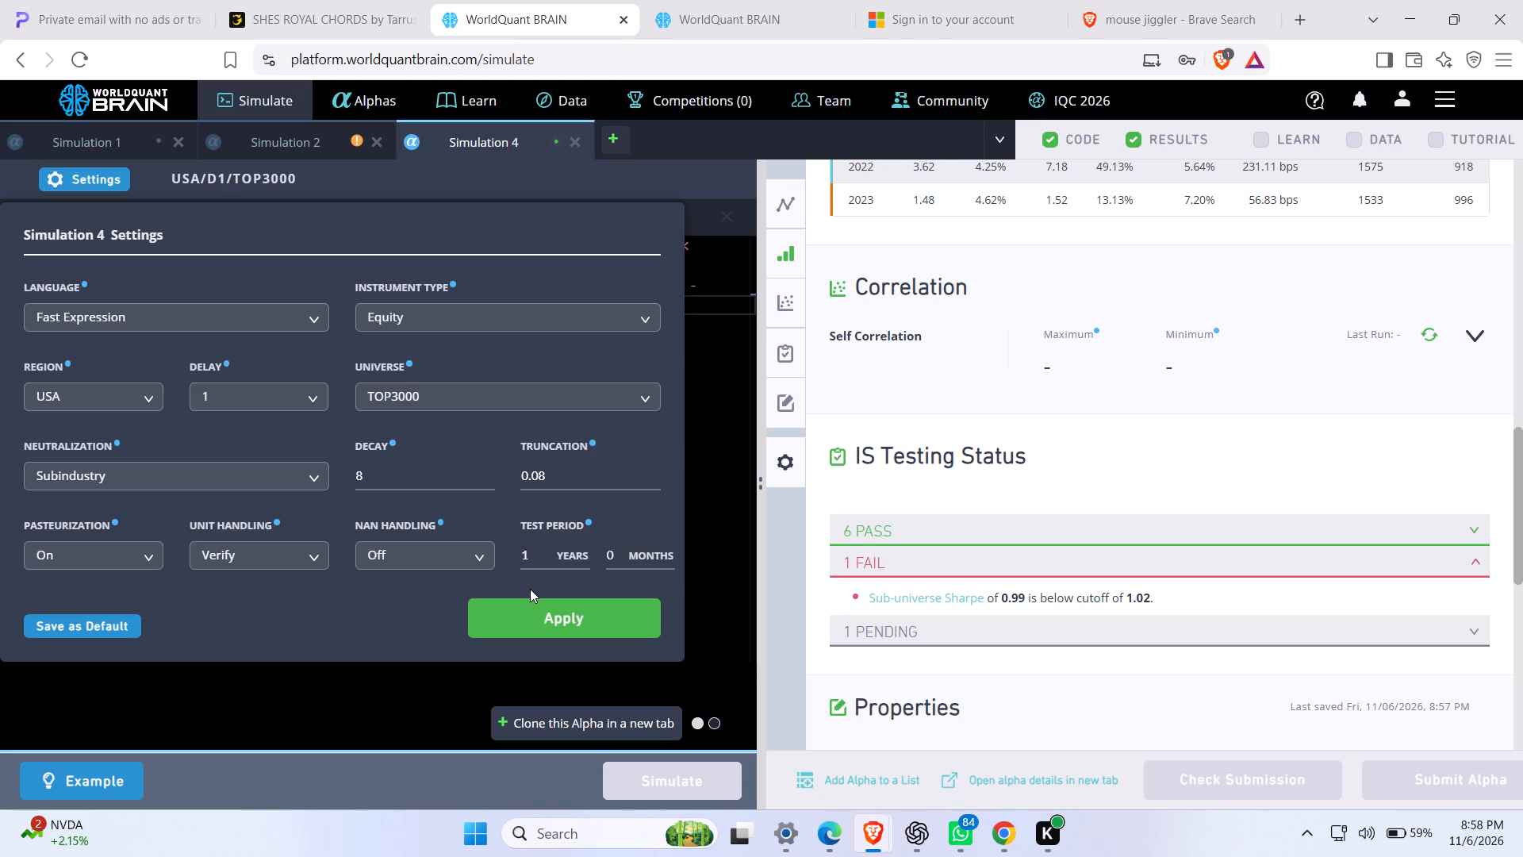
{"action": "left_click", "coordinate": [535, 599]}
{"action": "left_click", "coordinate": [685, 769]}
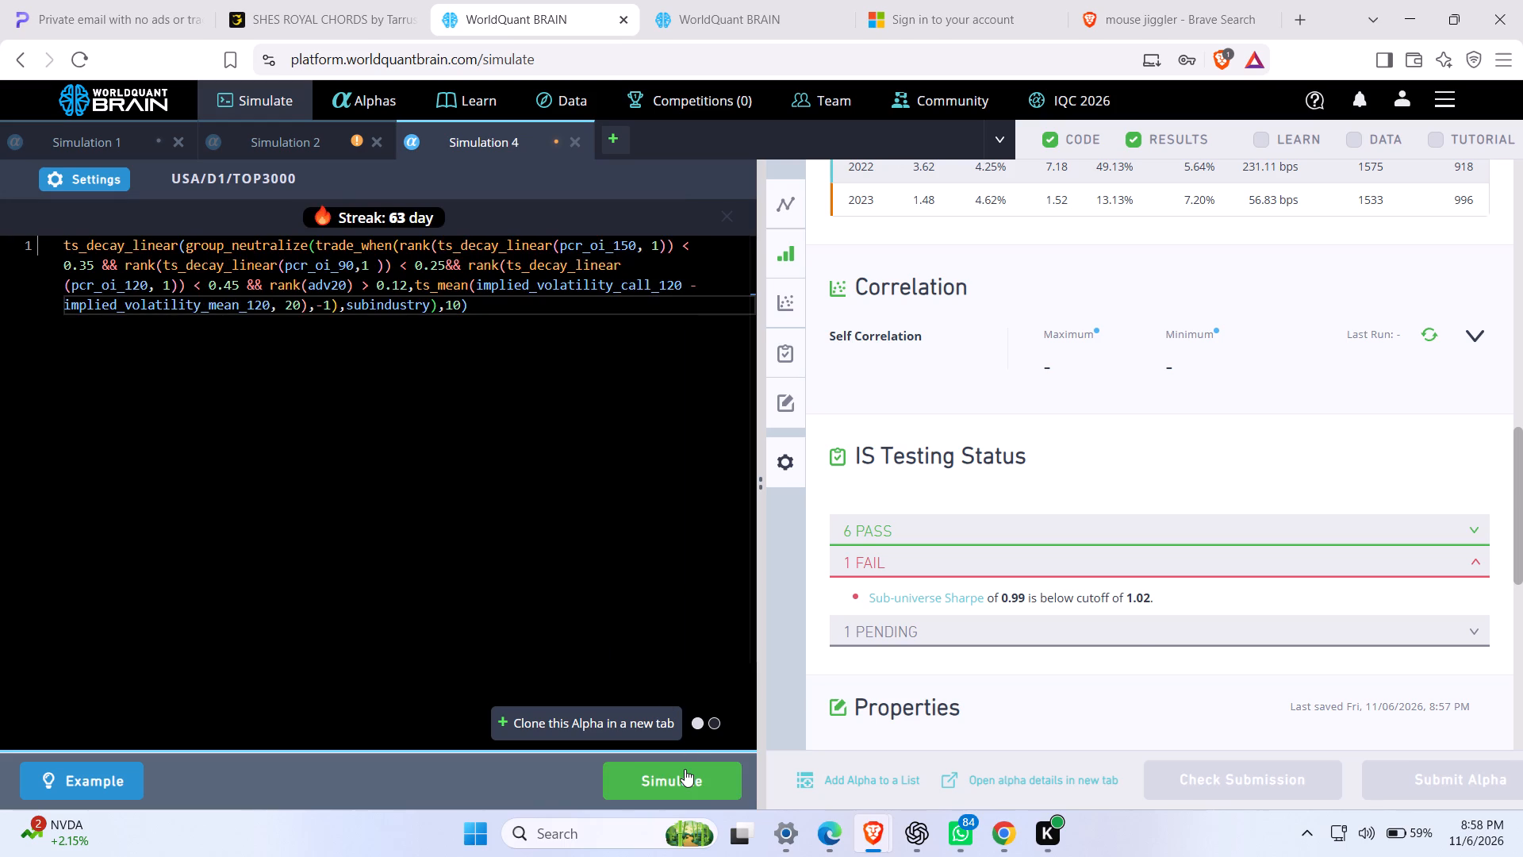
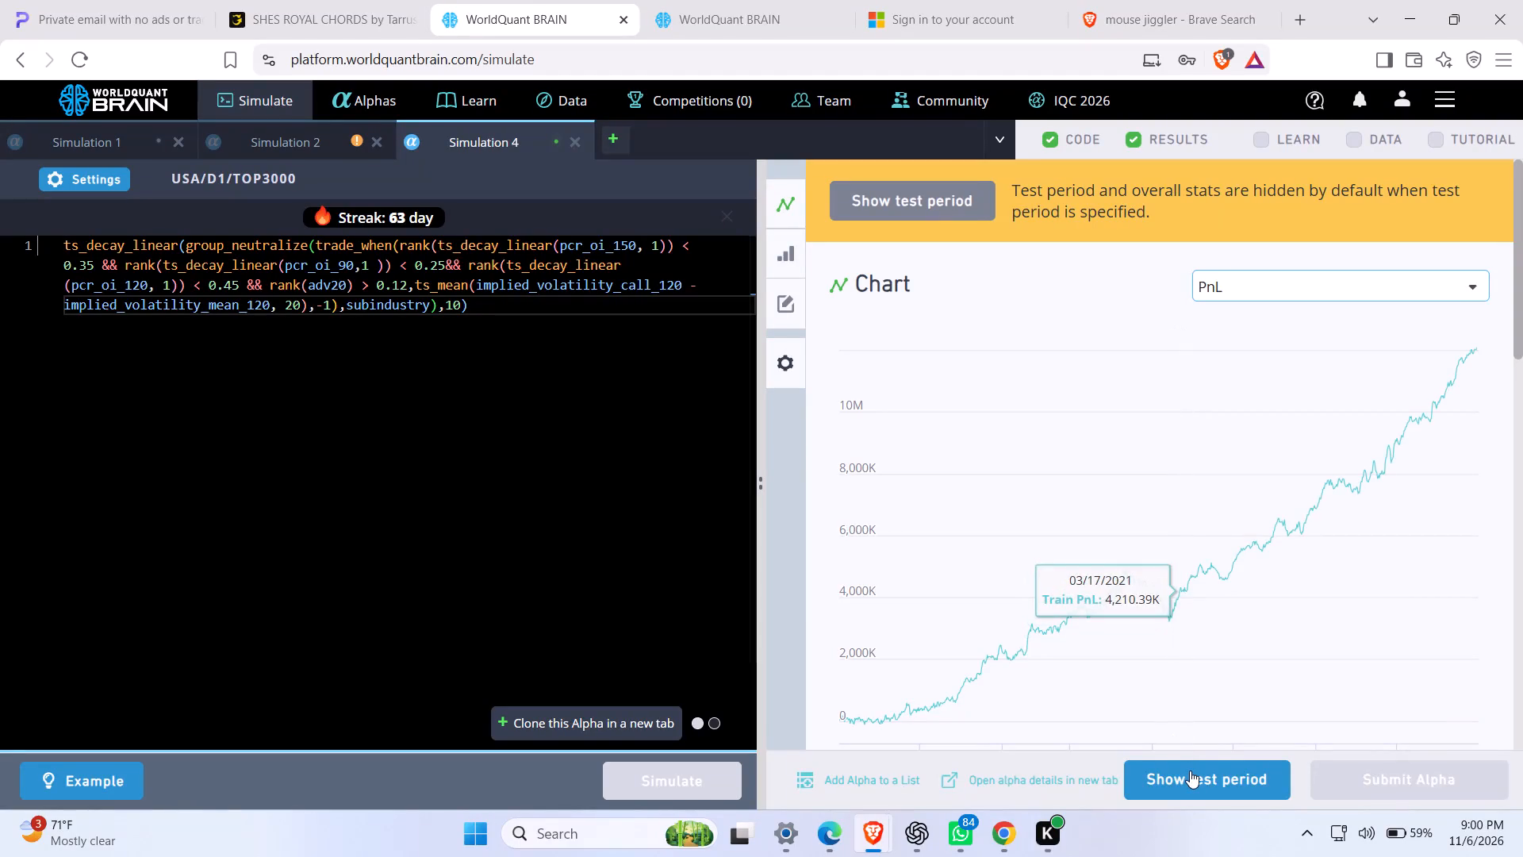
Reveal the test period results and expand the failed check under IS Testing Status to examine it.
{"action": "left_click", "coordinate": [1190, 771]}
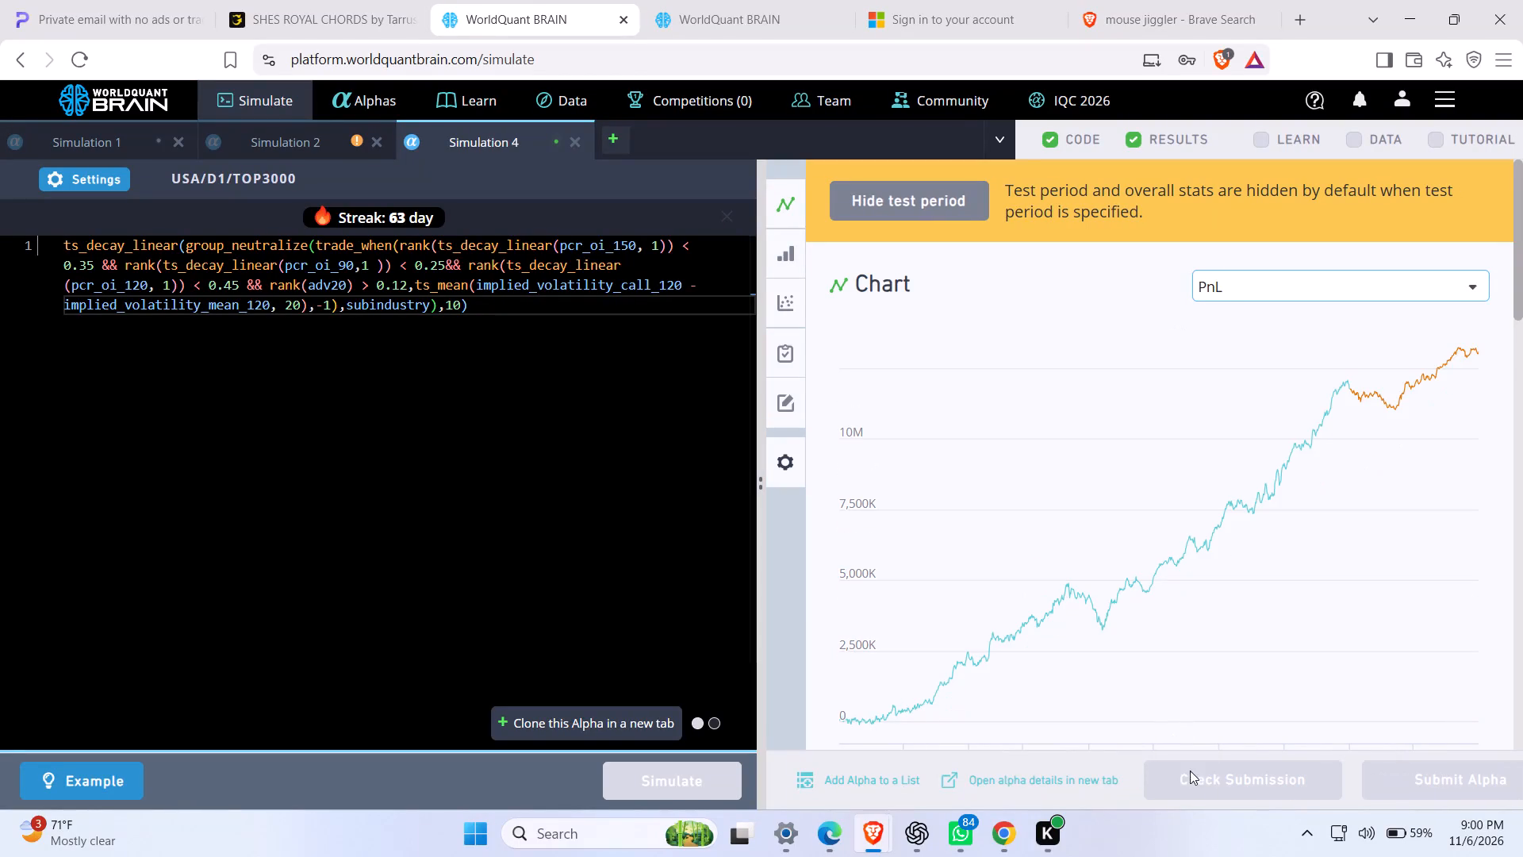
{"action": "left_click", "coordinate": [1522, 665]}
{"action": "left_click", "coordinate": [1522, 665]}
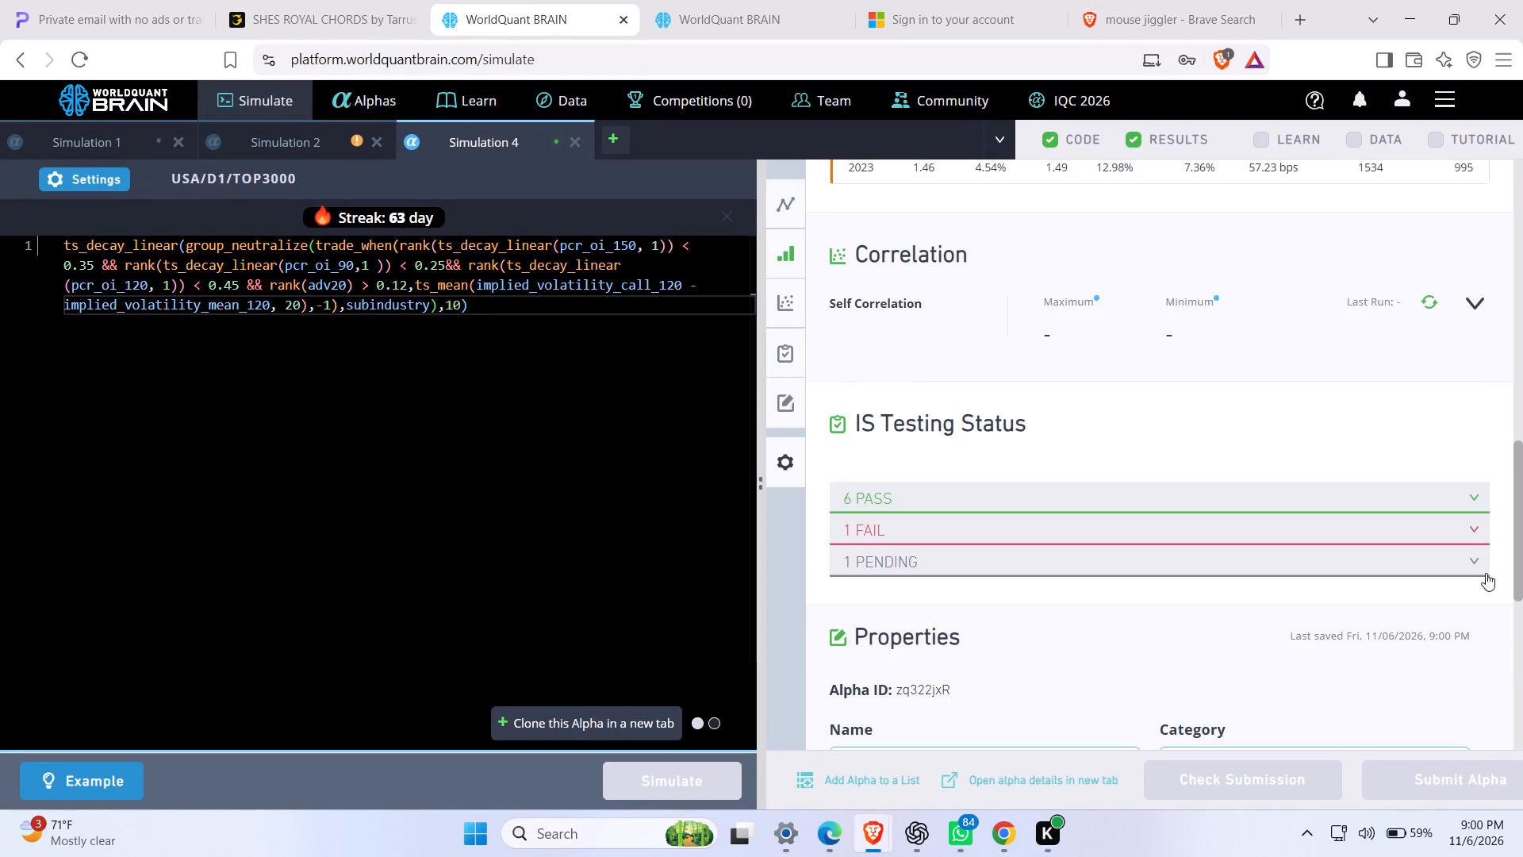
{"action": "left_click", "coordinate": [1472, 535]}
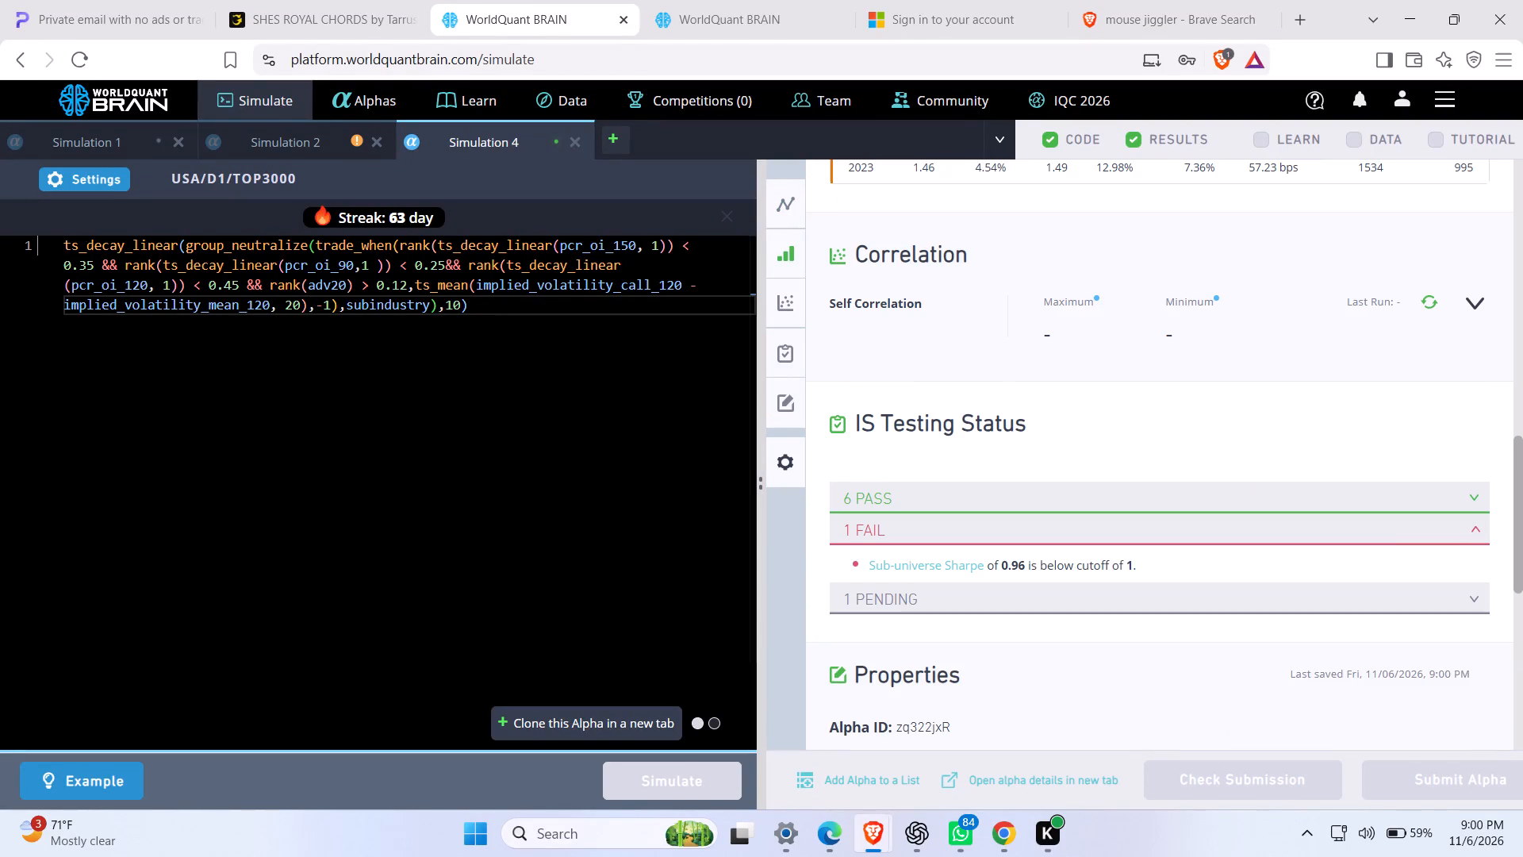
Set the truncation to 0.06 in the Simulation 4 settings, apply it, and run the simulation again.
{"action": "left_click", "coordinate": [110, 172]}
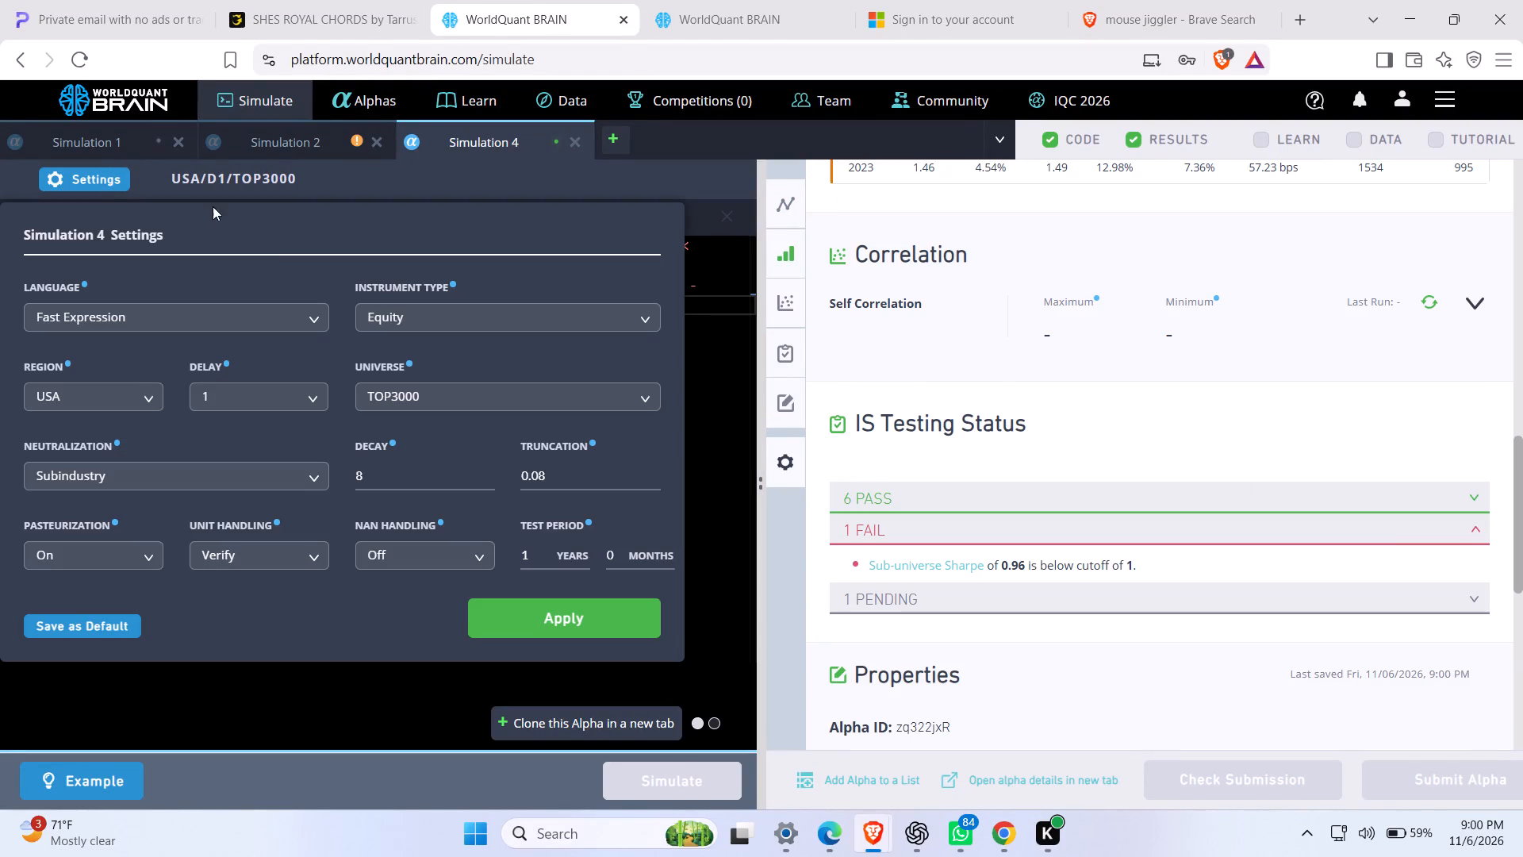
{"action": "left_click", "coordinate": [597, 486]}
{"action": "key", "text": "BackSpace"}
{"action": "key", "text": "BackSpace"}
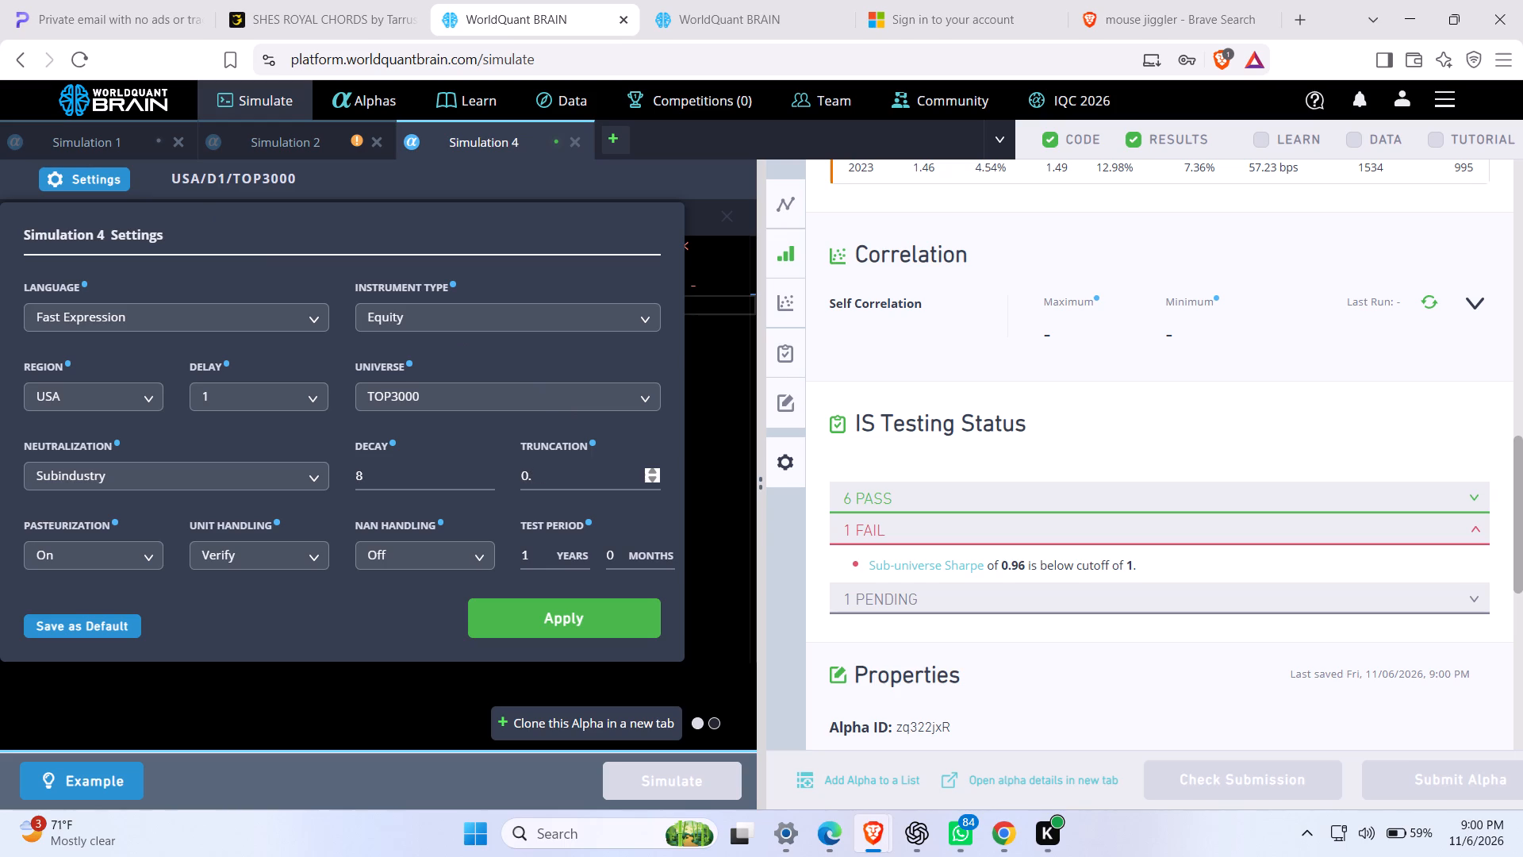
{"action": "type", "text": "06"}
{"action": "left_click", "coordinate": [605, 601]}
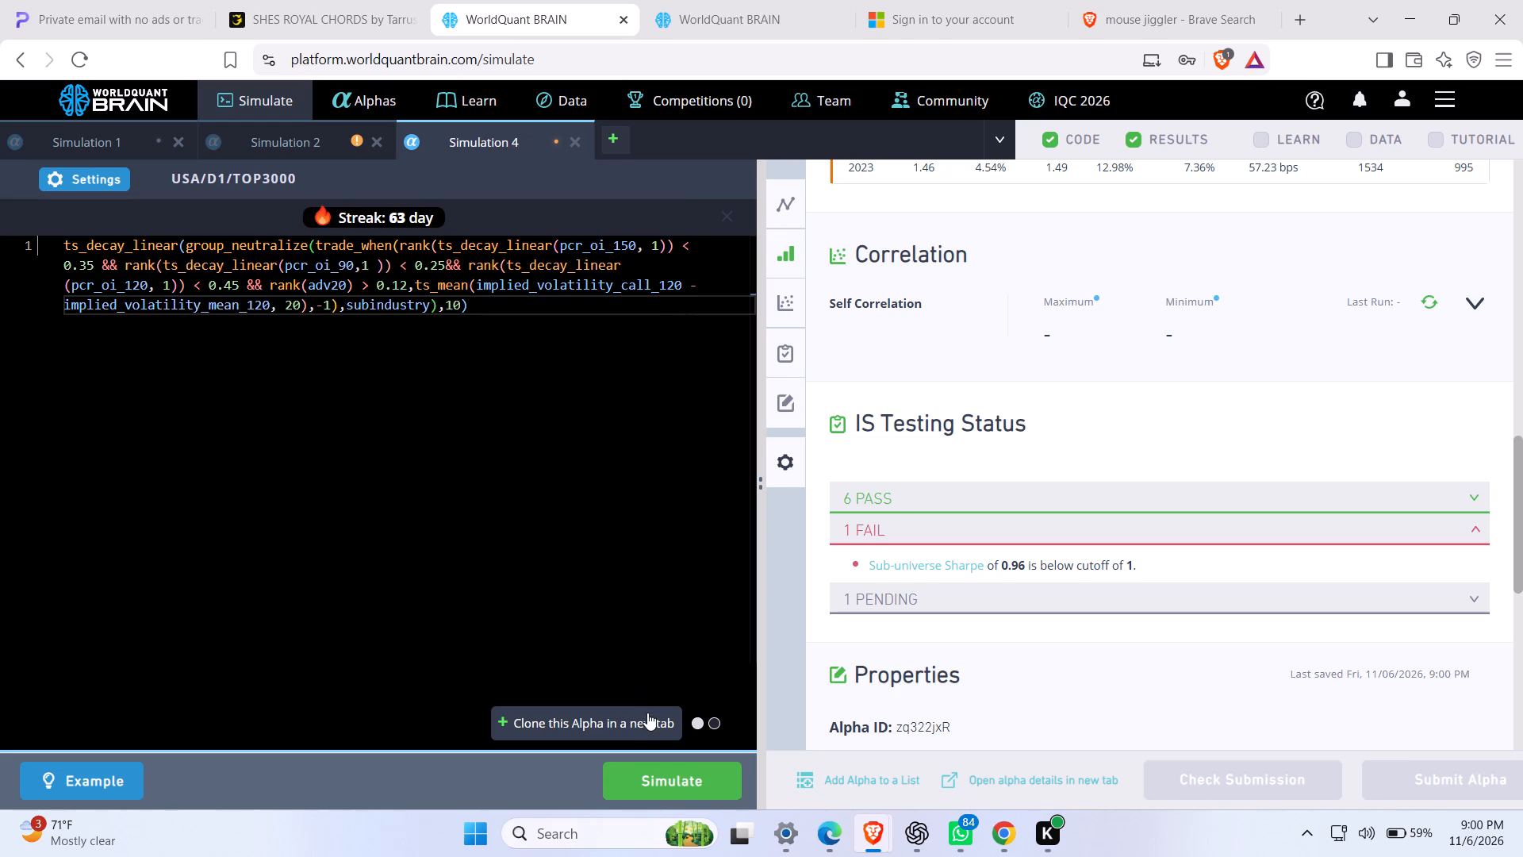
{"action": "left_click", "coordinate": [654, 771]}
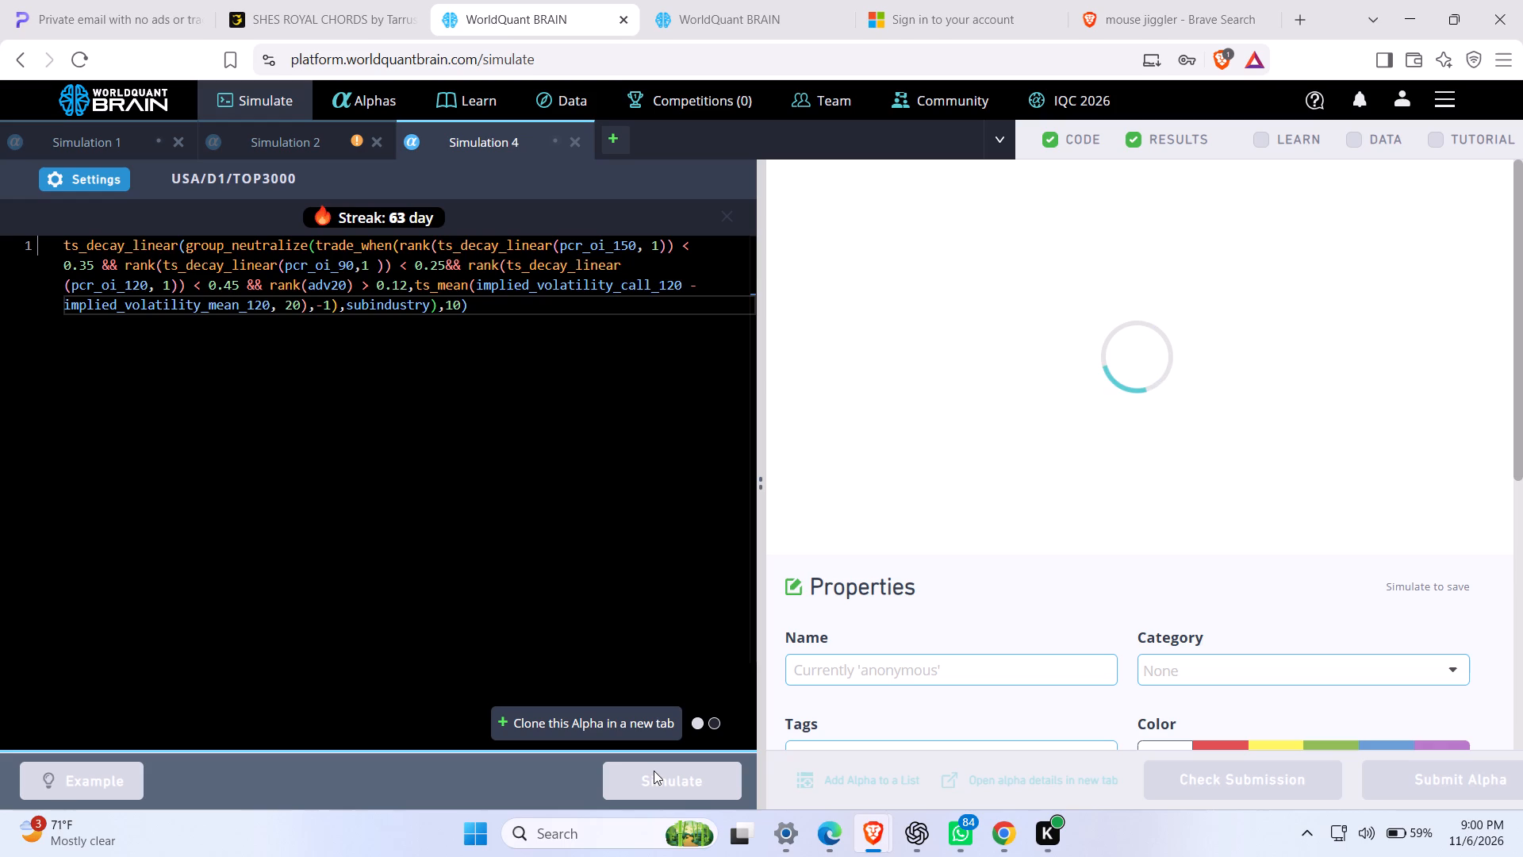
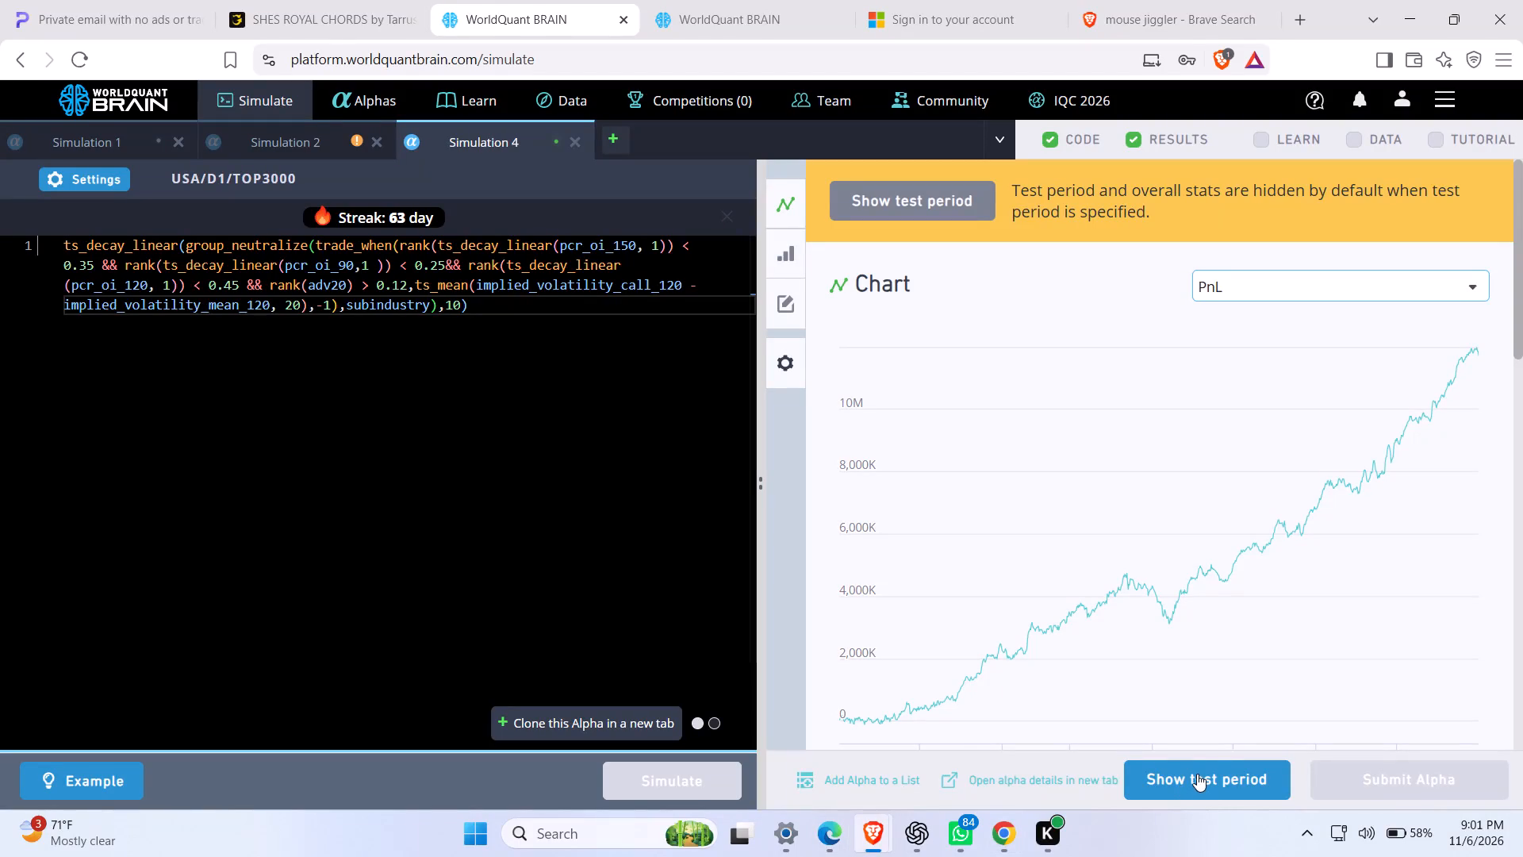
Reveal the test period results of Simulation 4 and review them down to the IS Testing Status section.
{"action": "left_click", "coordinate": [1197, 774]}
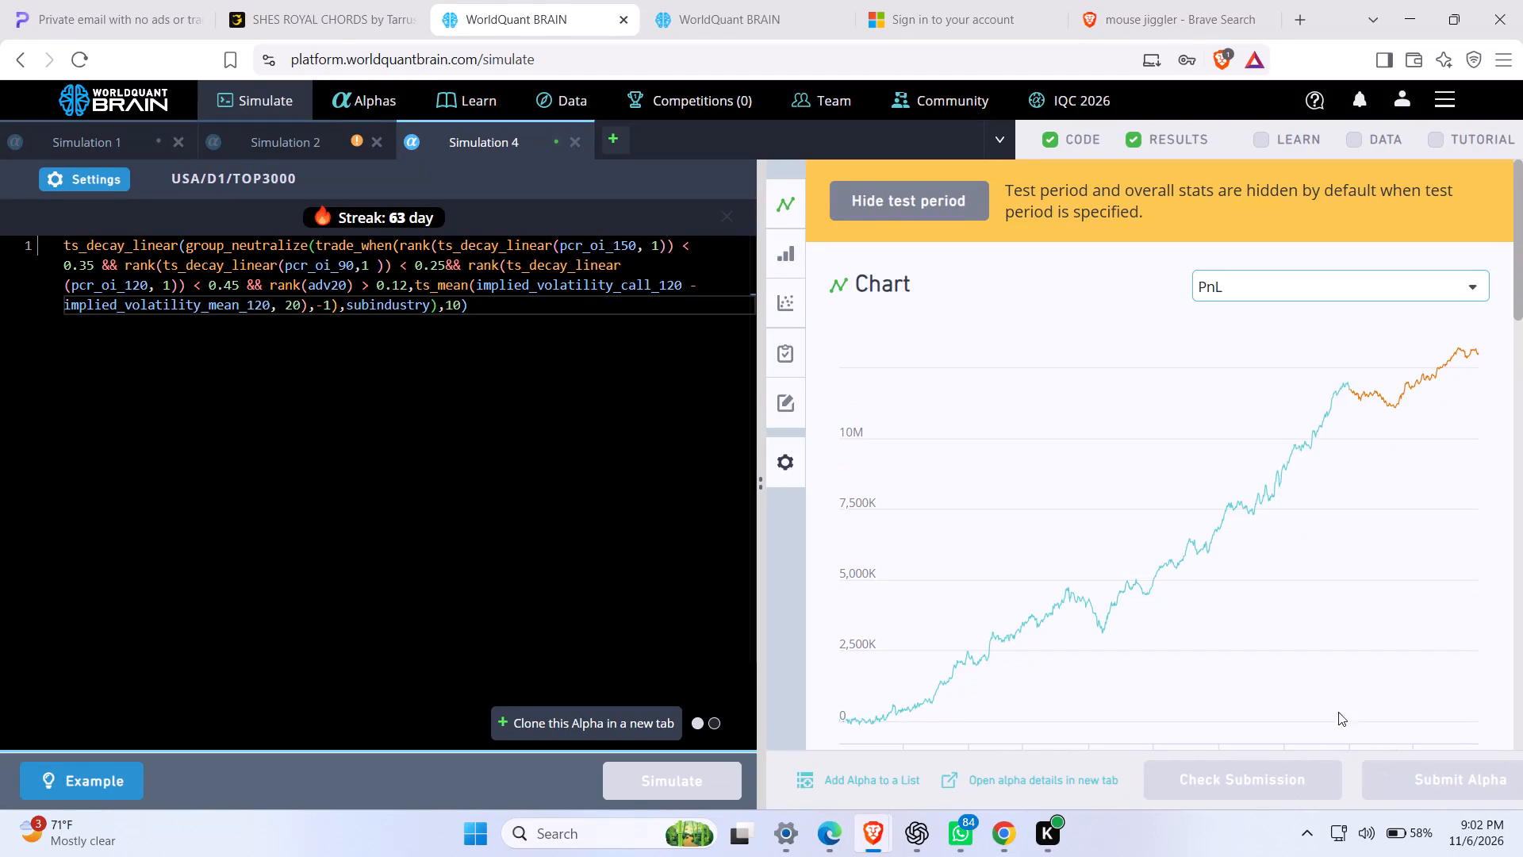
{"action": "double_click", "coordinate": [1522, 659]}
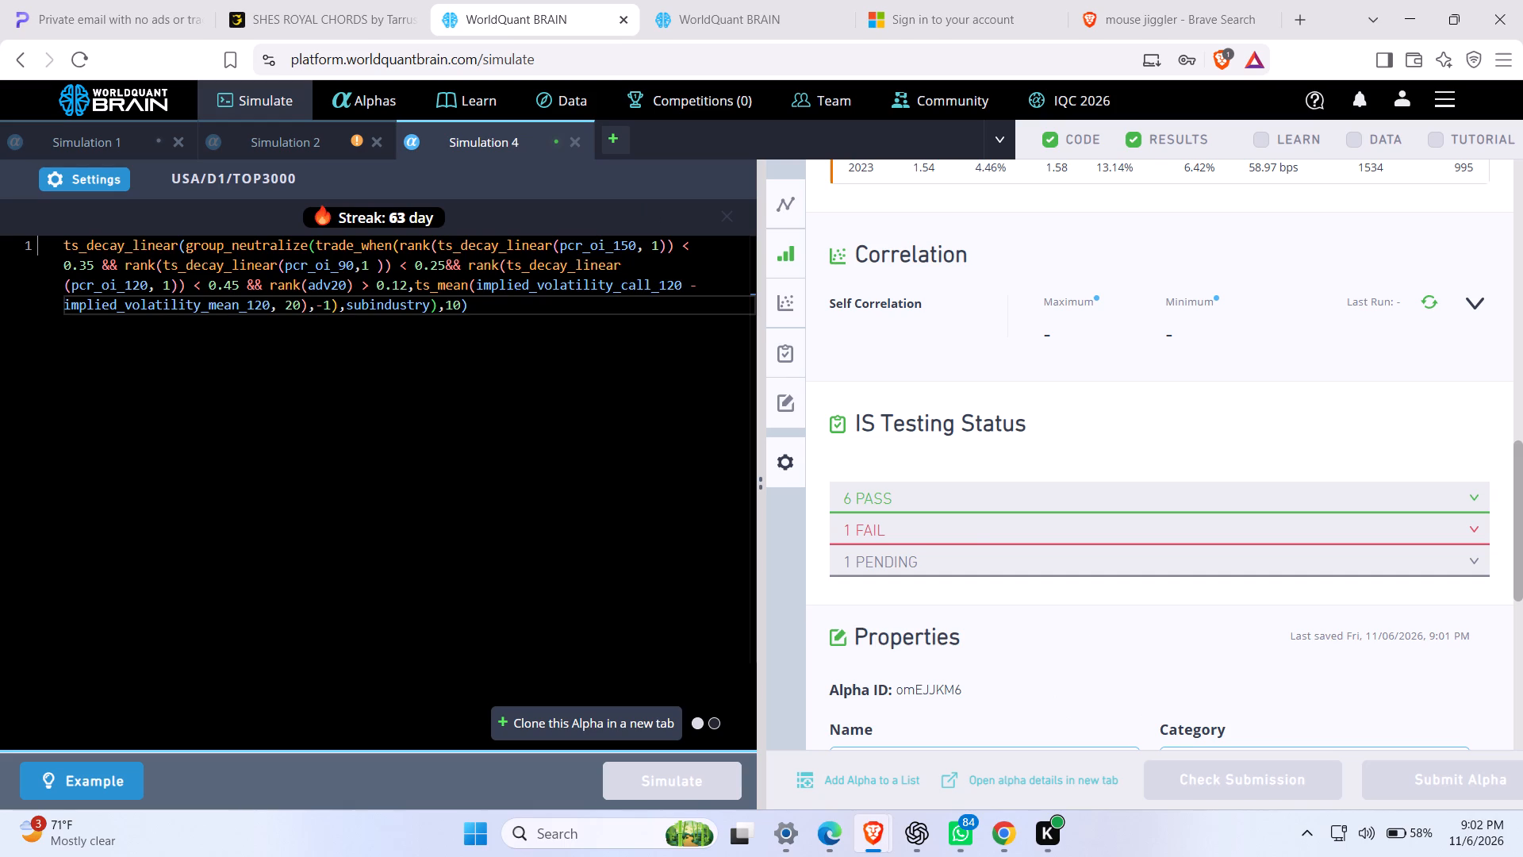
Change the fields in the first and third rank conditions of Simulation 4 to pcr_oi_60 and run the simulation again.
{"action": "left_click", "coordinate": [630, 252]}
{"action": "key", "text": "BackSpace"}
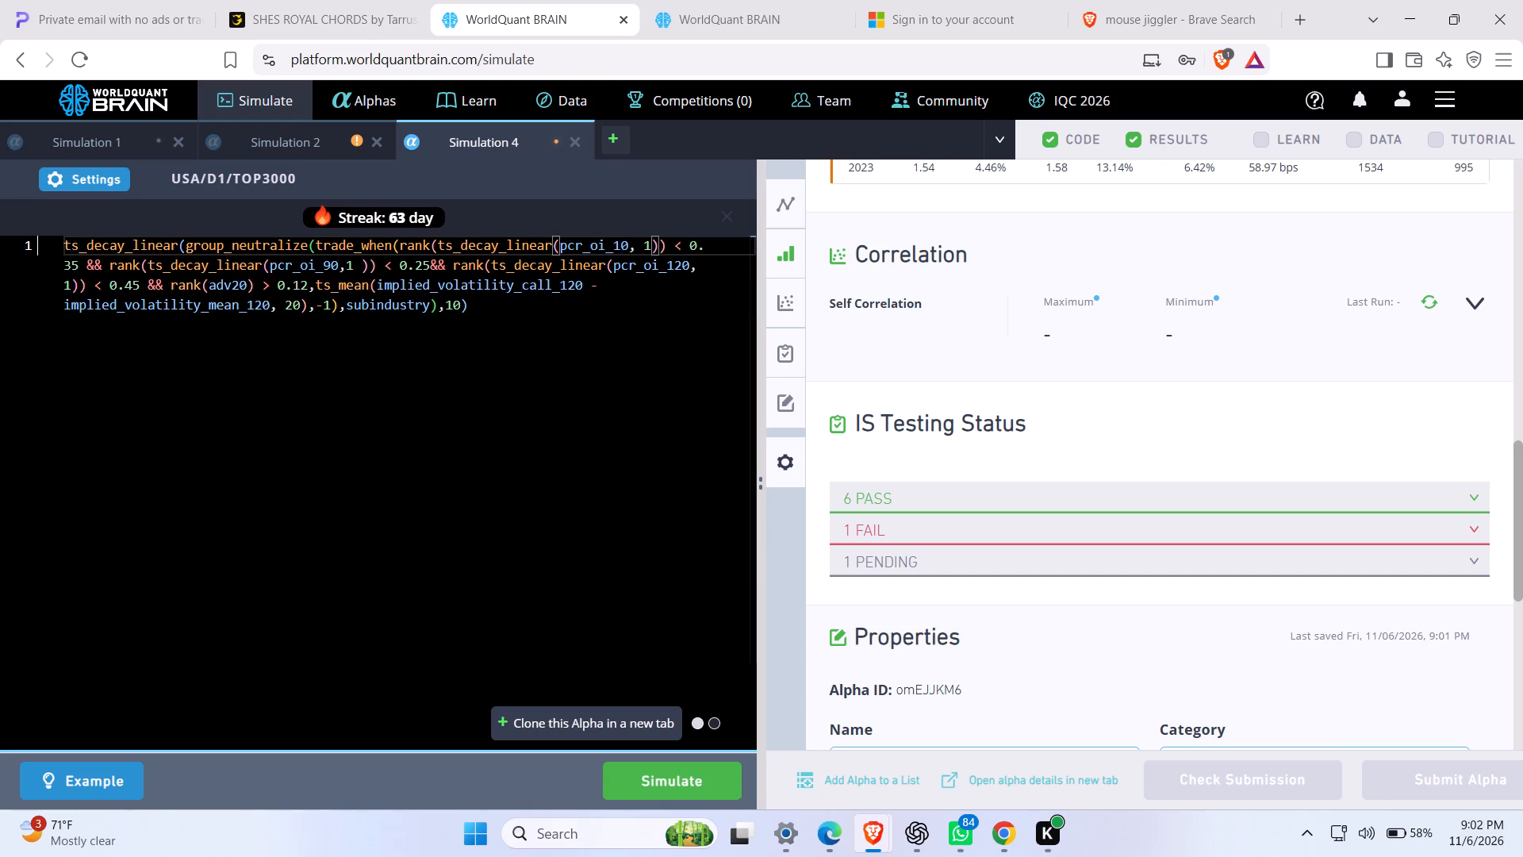
{"action": "key", "text": "BackSpace"}
{"action": "key", "text": "6"}
{"action": "left_click", "coordinate": [681, 261]}
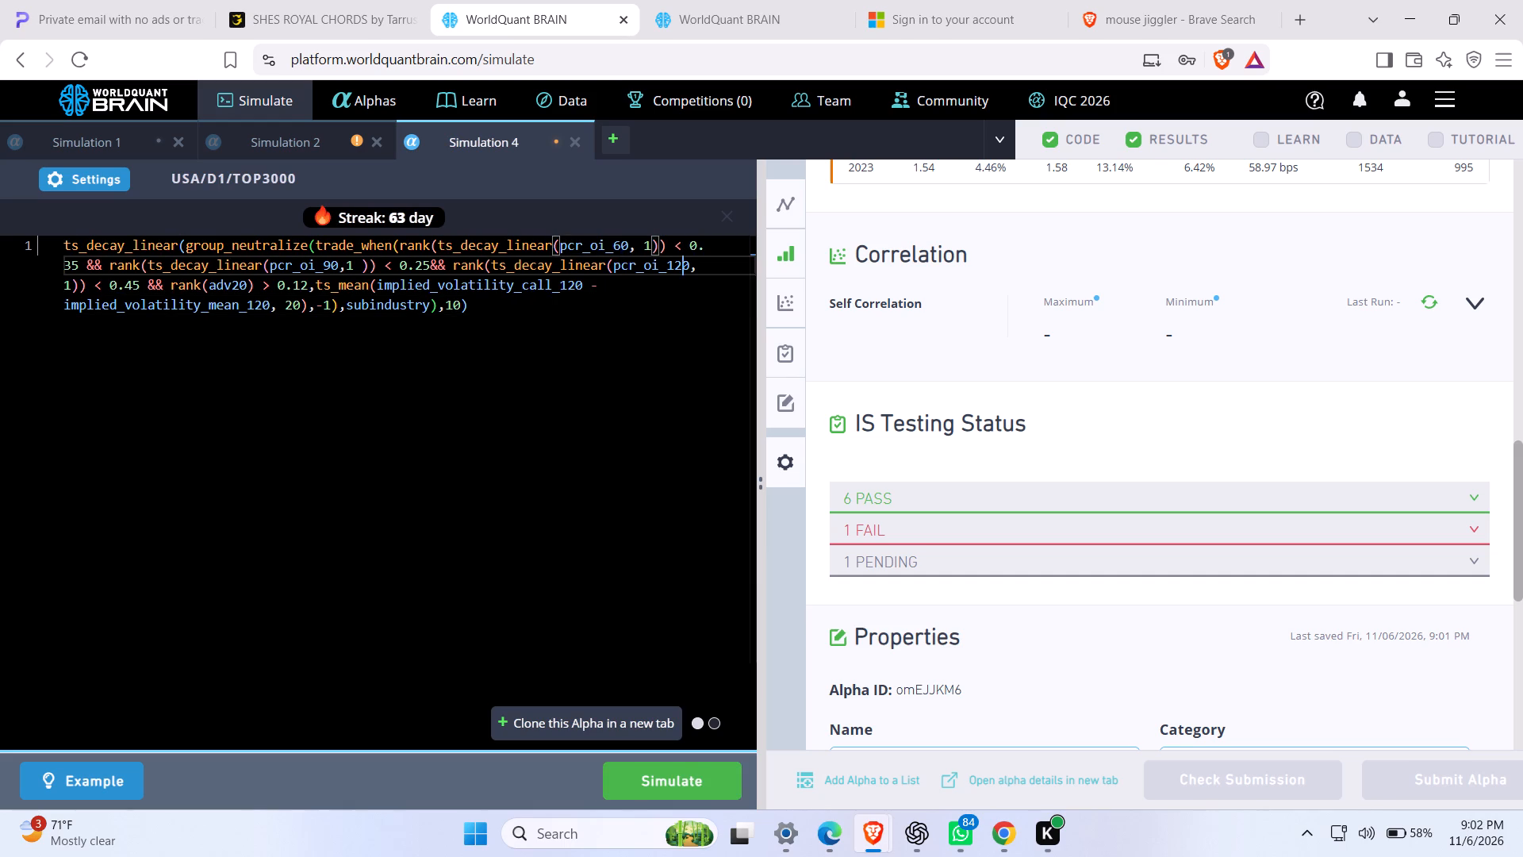
{"action": "key", "text": "BackSpace"}
{"action": "key", "text": "BackSpace"}
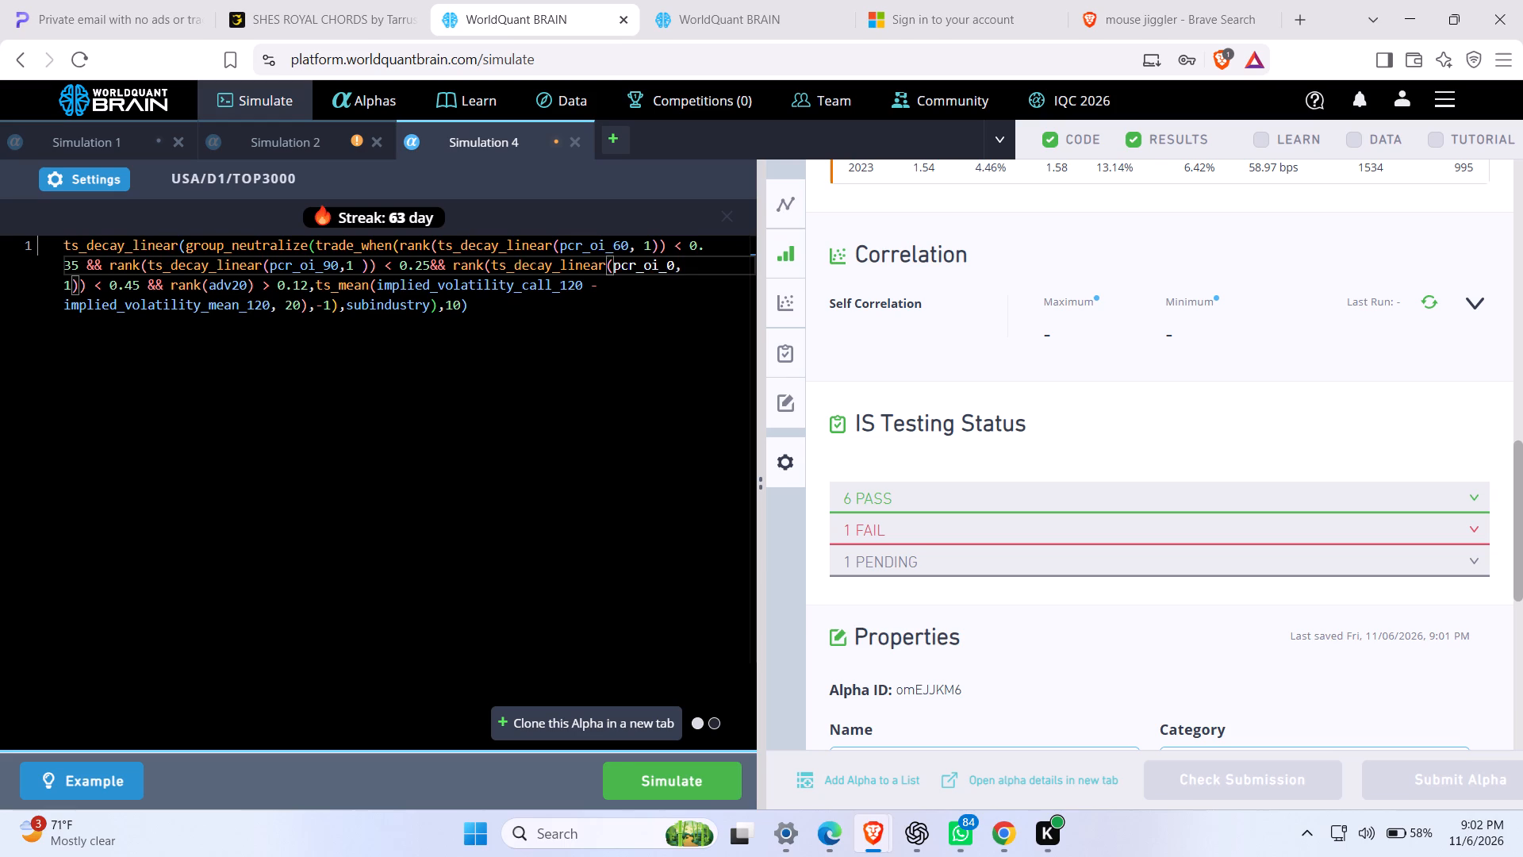
{"action": "key", "text": "6"}
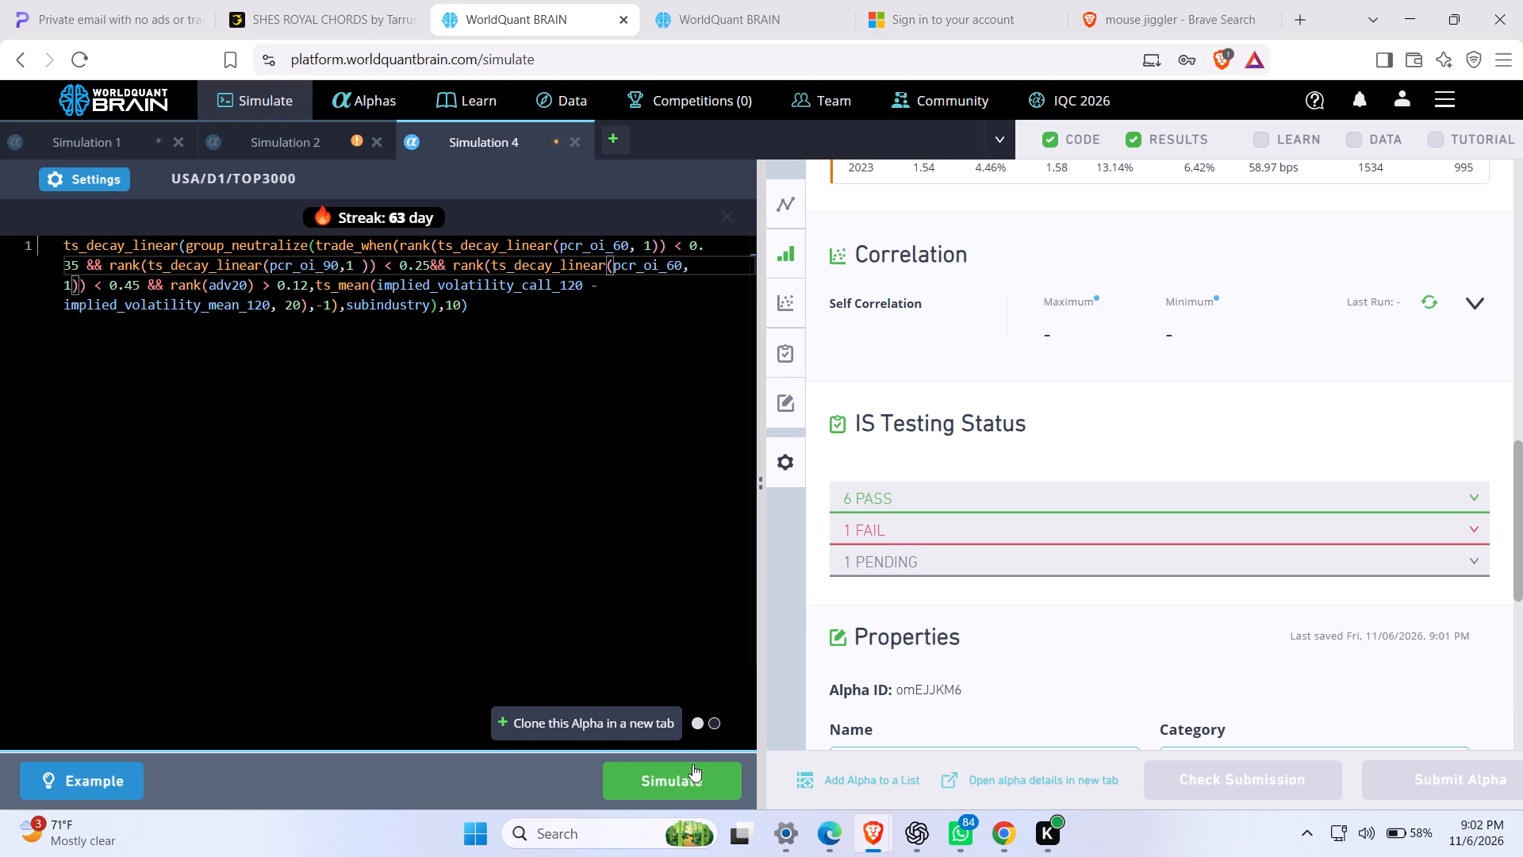
{"action": "left_click", "coordinate": [692, 764]}
In Simulation 2, replace the inner group_neutralize grouping currency with industry and run the simulation.
{"action": "left_click", "coordinate": [347, 141]}
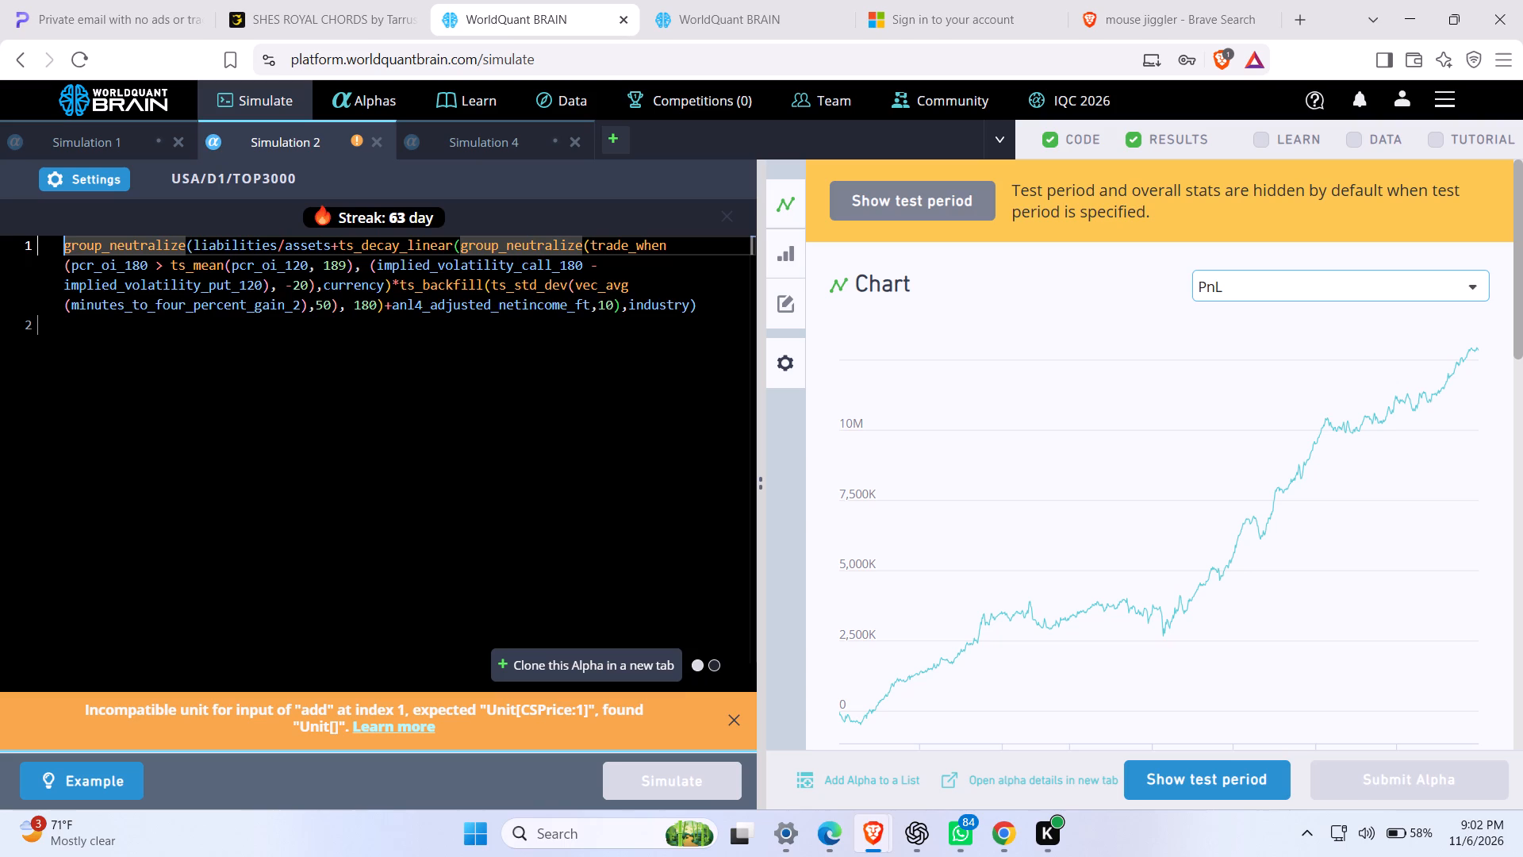
{"action": "left_click", "coordinate": [382, 283]}
{"action": "key", "text": "BackSpace"}
{"action": "key", "text": "BackSpace"}
{"action": "key", "text": "BackSpace"}
{"action": "key", "text": "BackSpace"}
{"action": "key", "text": "BackSpace"}
{"action": "key", "text": "BackSpace"}
{"action": "key", "text": "BackSpace"}
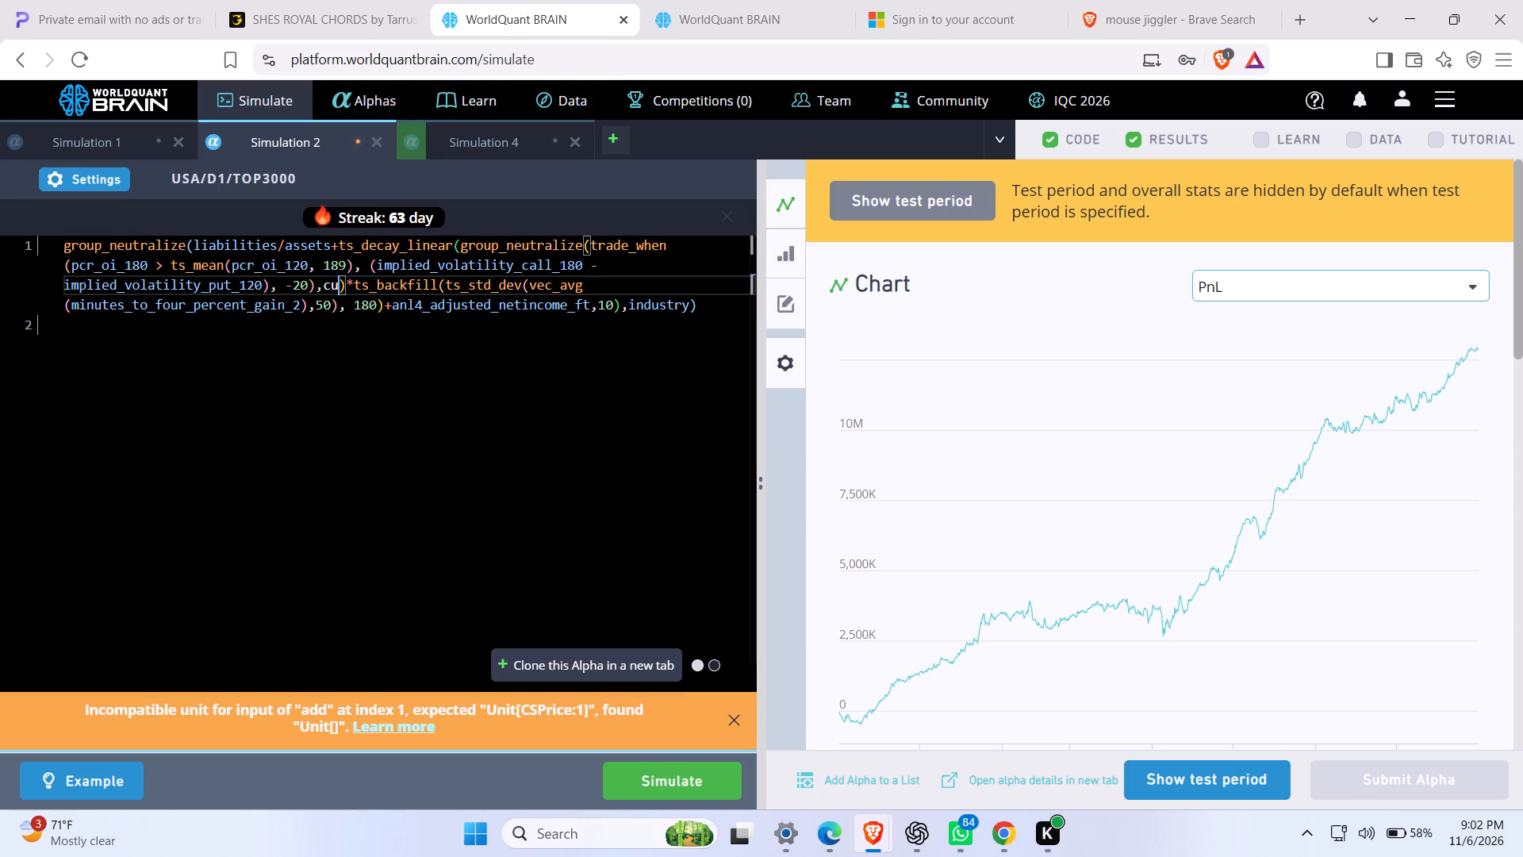
{"action": "key", "text": "BackSpace"}
{"action": "type", "text": "industr"}
{"action": "left_click", "coordinate": [437, 300]}
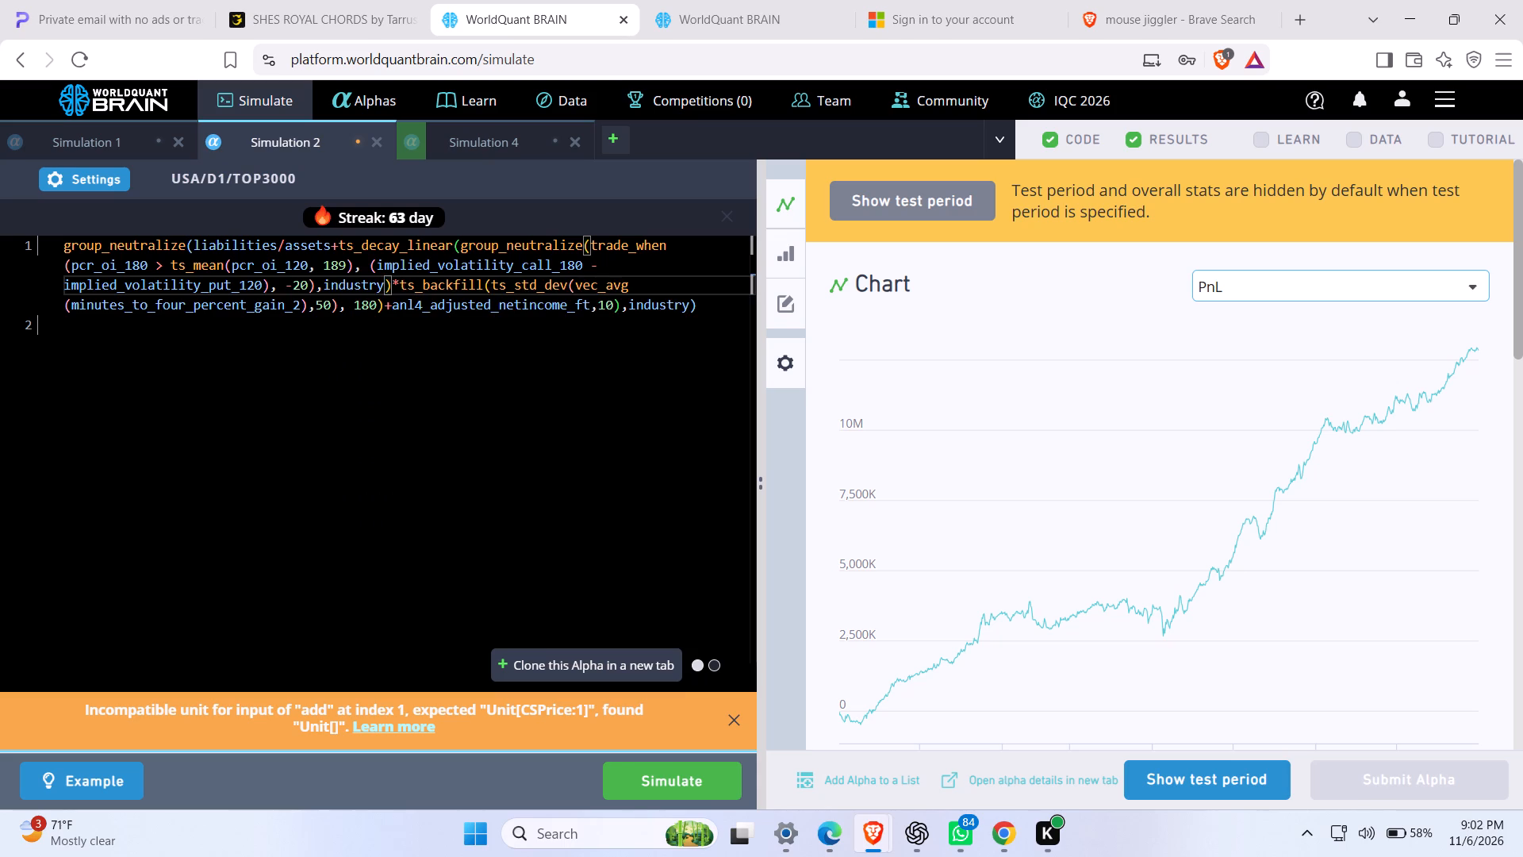
{"action": "left_click", "coordinate": [1160, 792]}
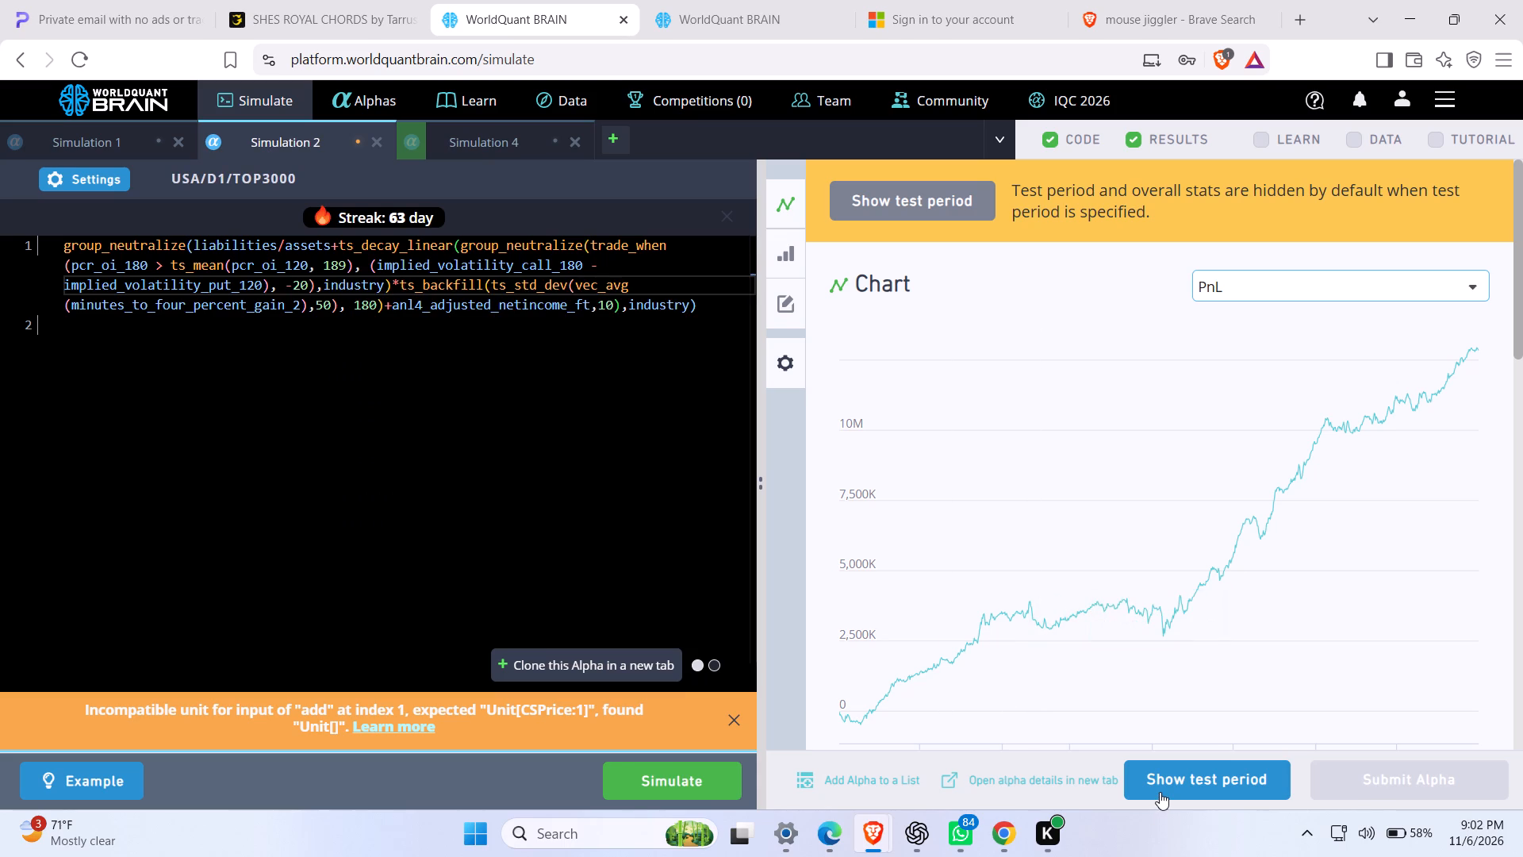
{"action": "left_click", "coordinate": [666, 782]}
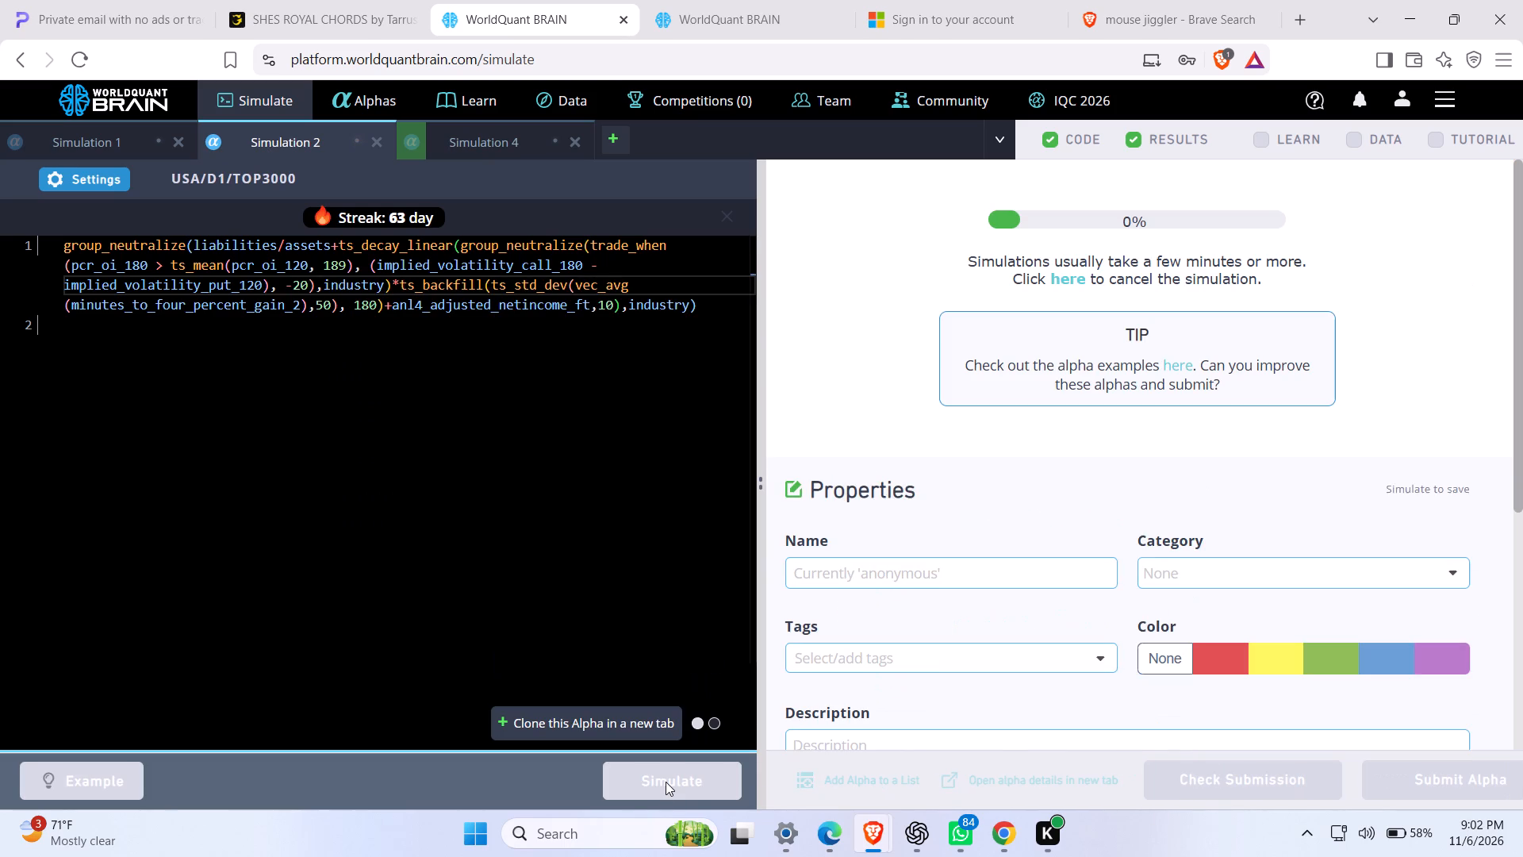
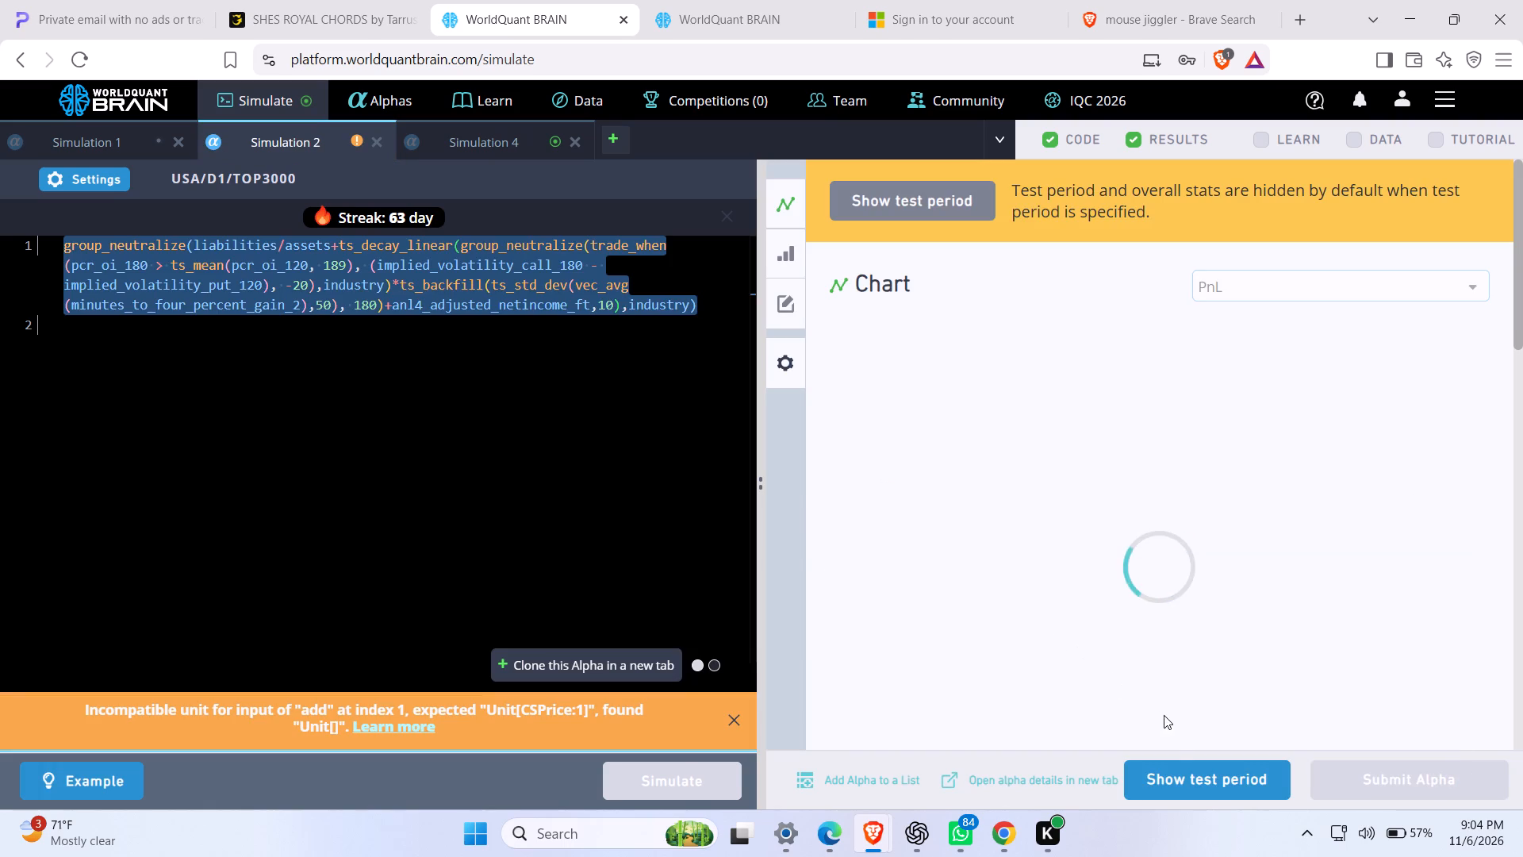
Reveal the test period results of Simulation 2 and run the submission check on its alpha.
{"action": "left_click", "coordinate": [1172, 784]}
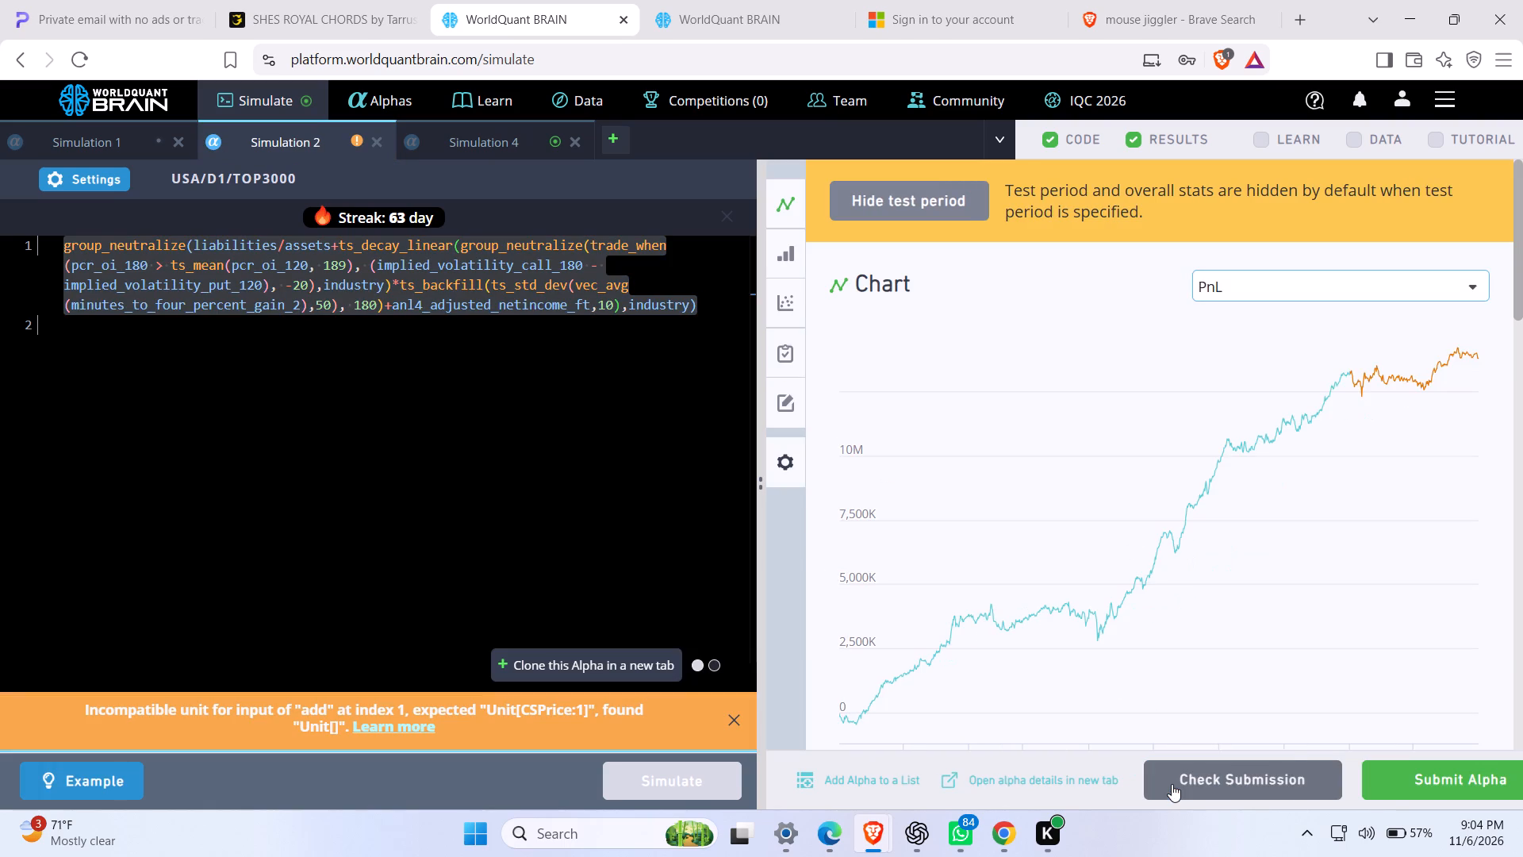
{"action": "left_click", "coordinate": [1522, 671]}
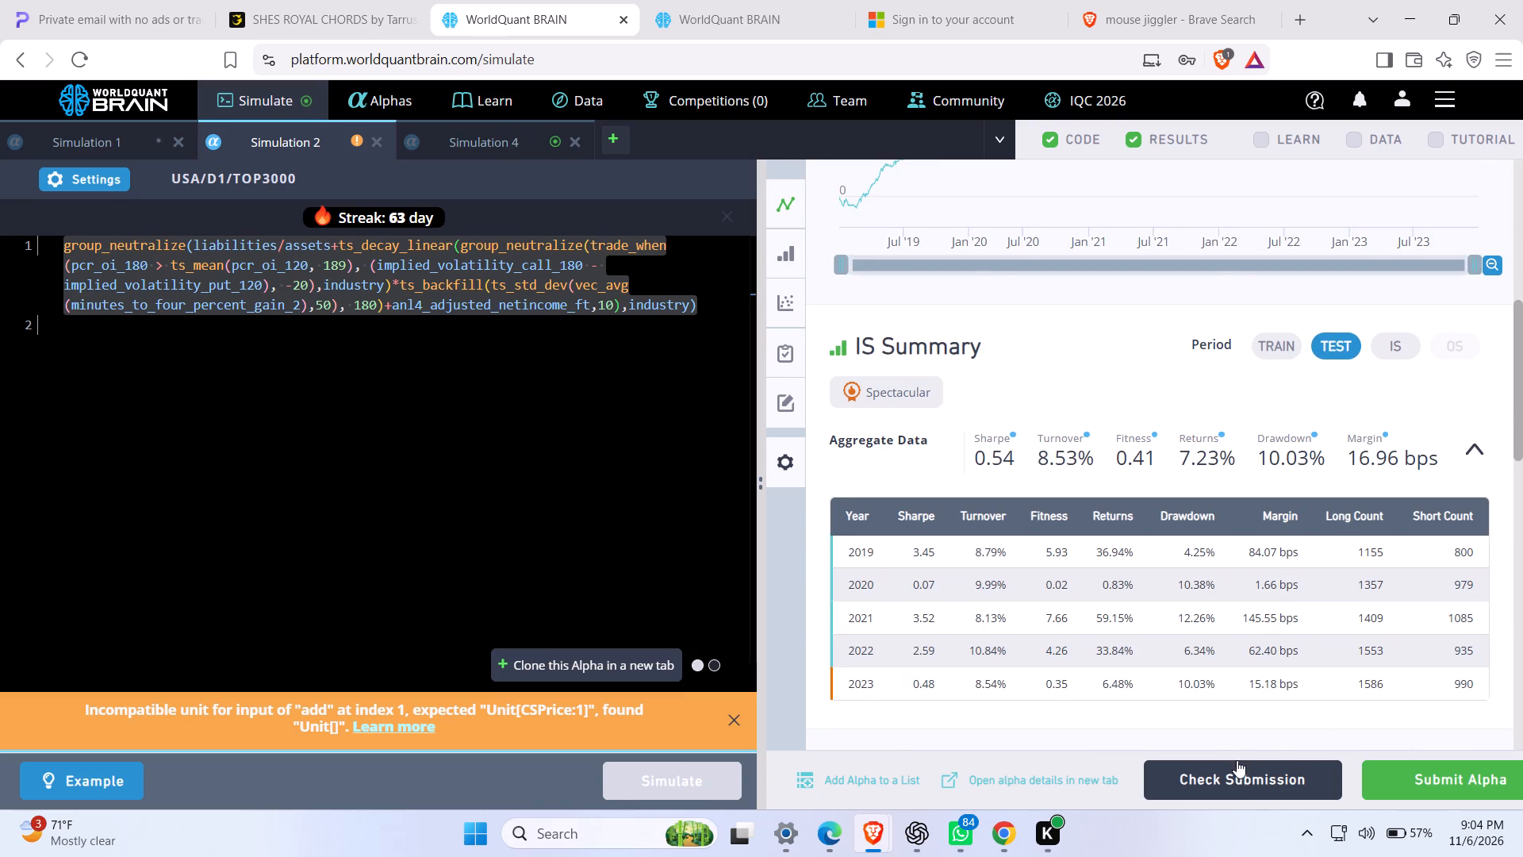
{"action": "left_click", "coordinate": [1240, 773]}
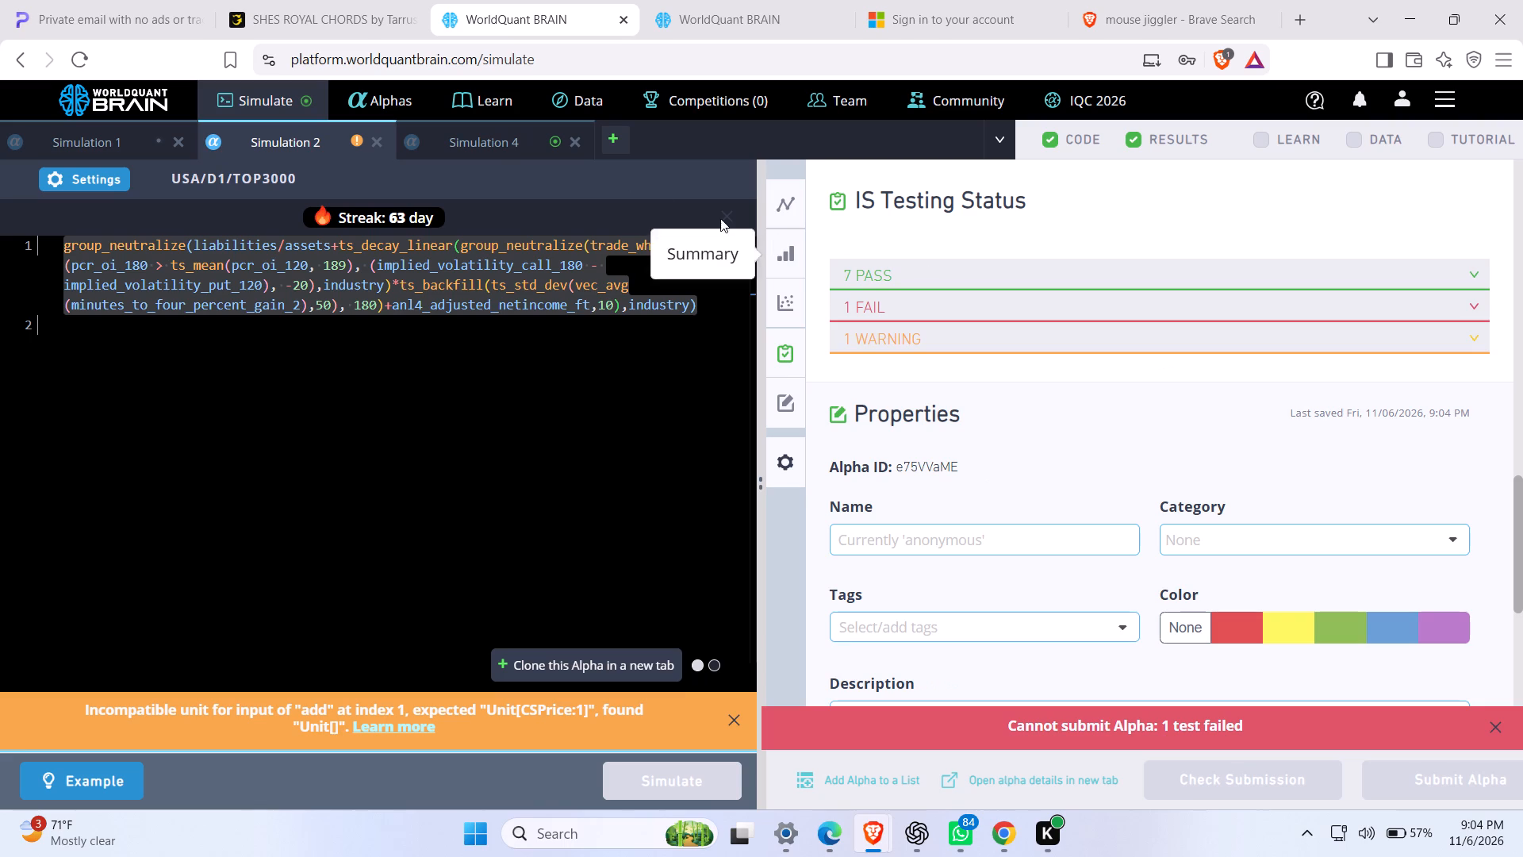
Reveal the test period results of Simulation 4 and expand the failed tests under IS Testing Status.
{"action": "left_click", "coordinate": [543, 150]}
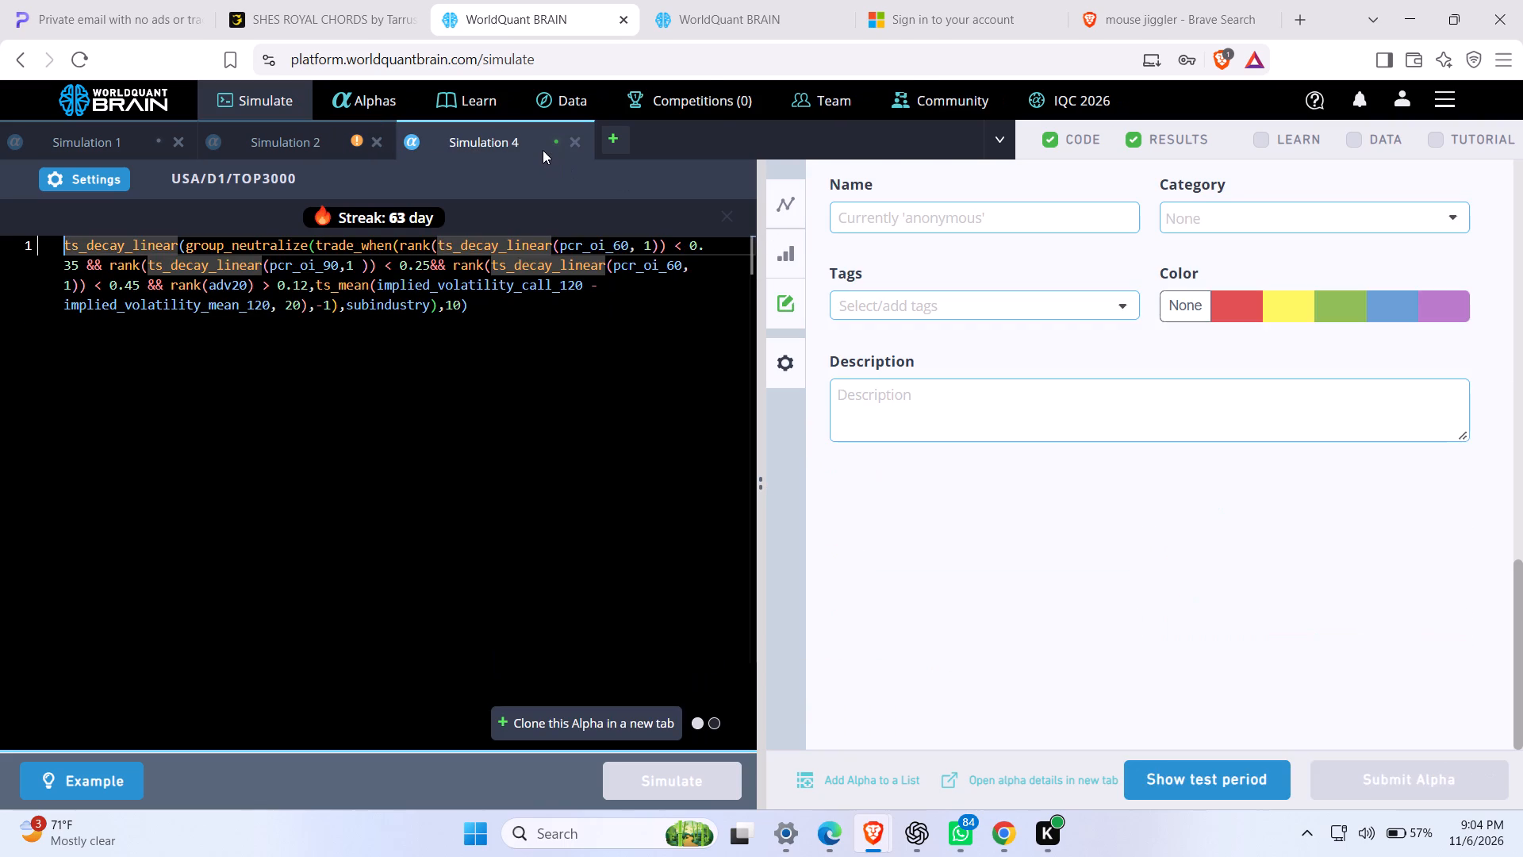
{"action": "left_click", "coordinate": [1203, 762]}
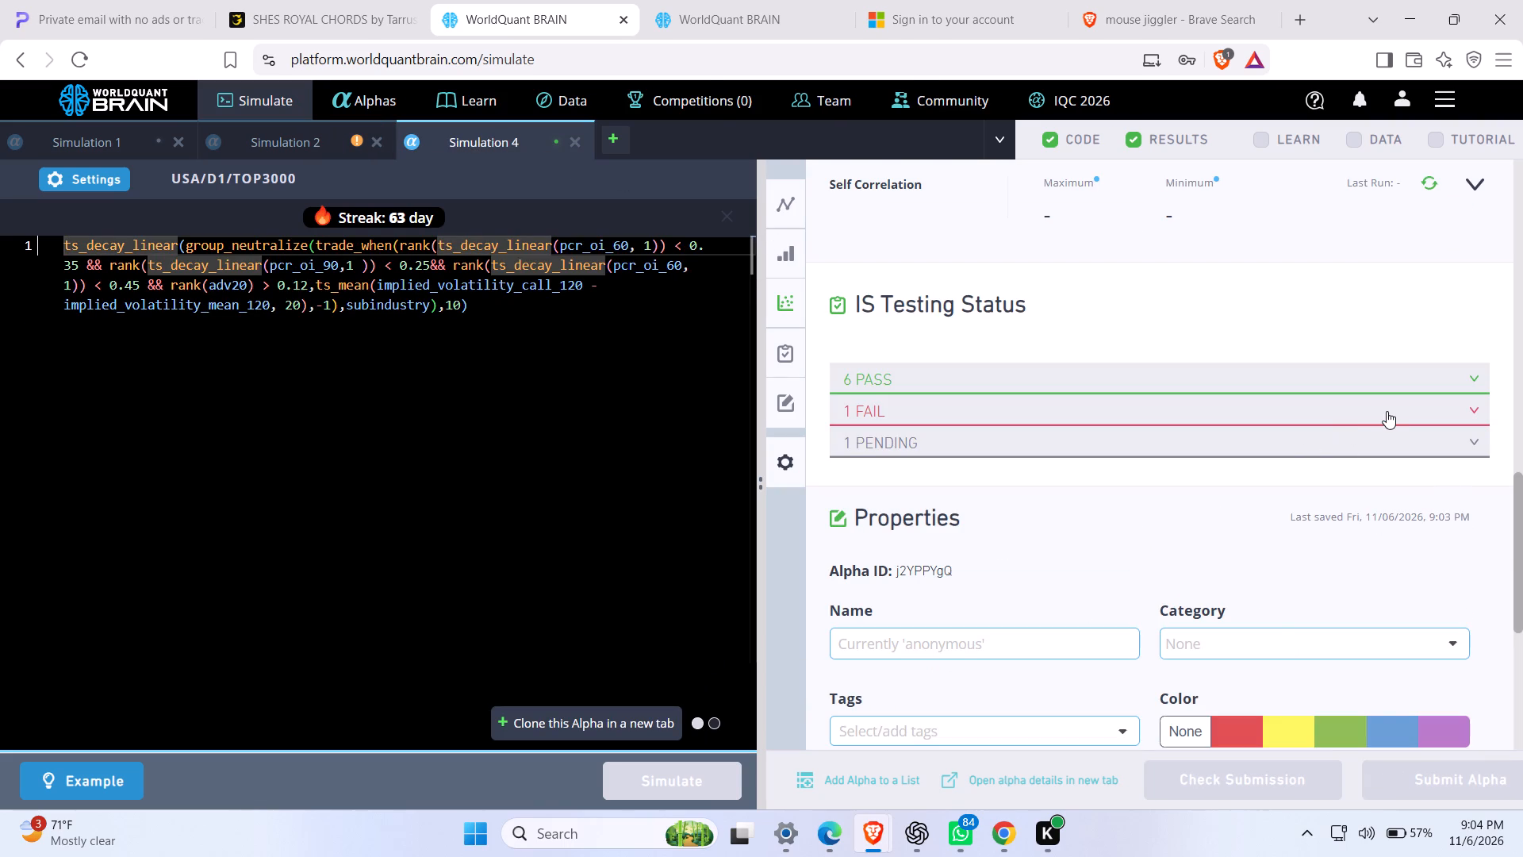
{"action": "left_click", "coordinate": [1383, 411]}
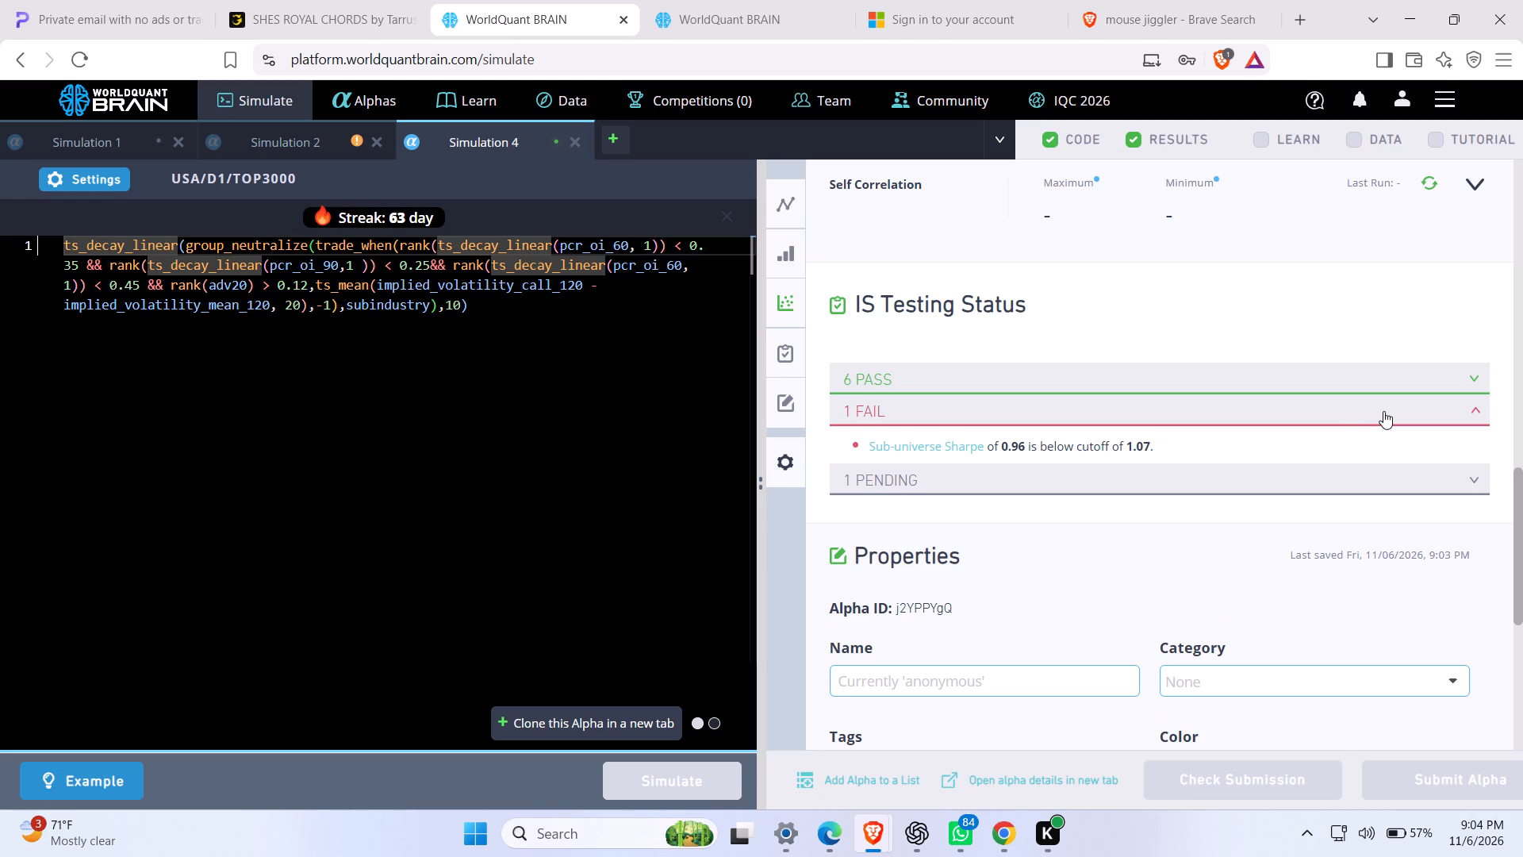